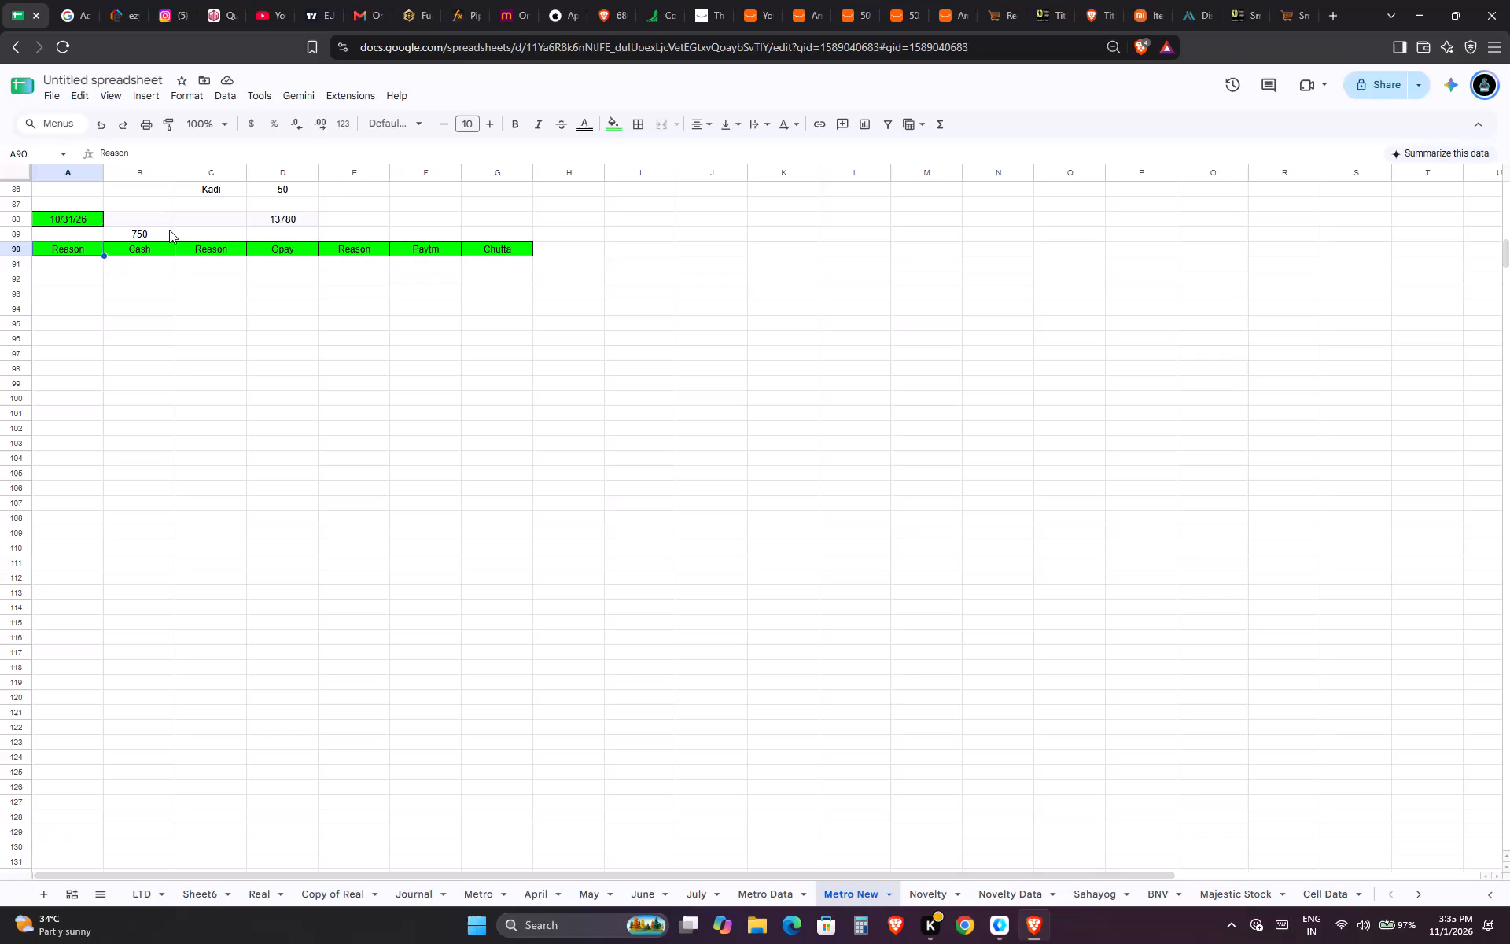
Select the empty cell A91 below the Reason header on the Metro New sheet and save the spreadsheet.
key("Down")
key("ctrl+s")
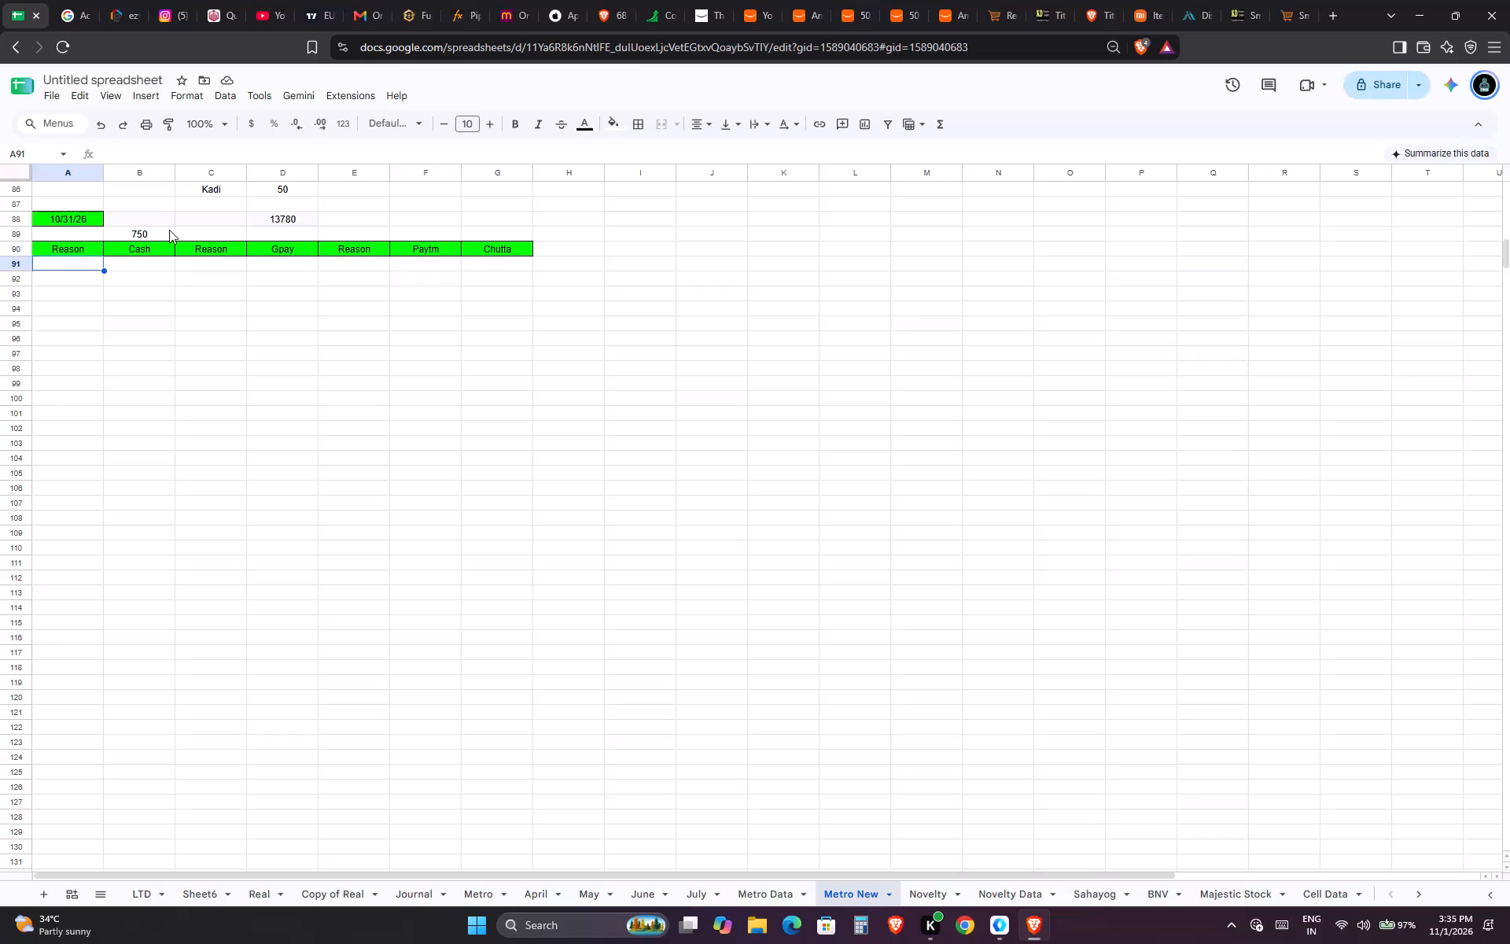
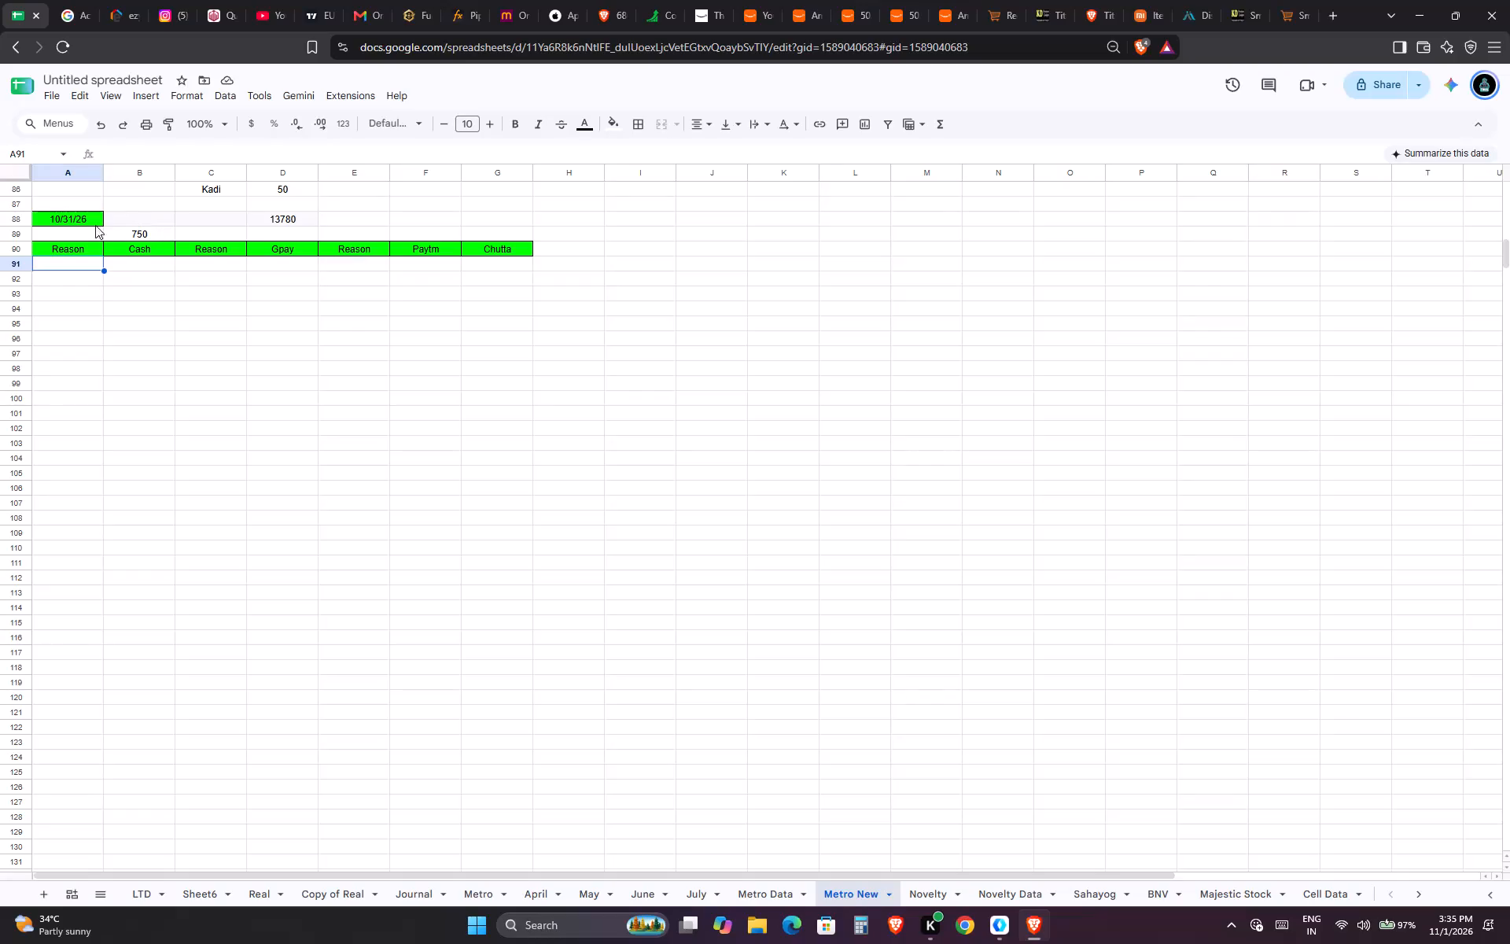
Change the date in cell A88, above the empty Reason/Cash/Gpay block, to 11/1/26.
double_click(73, 216)
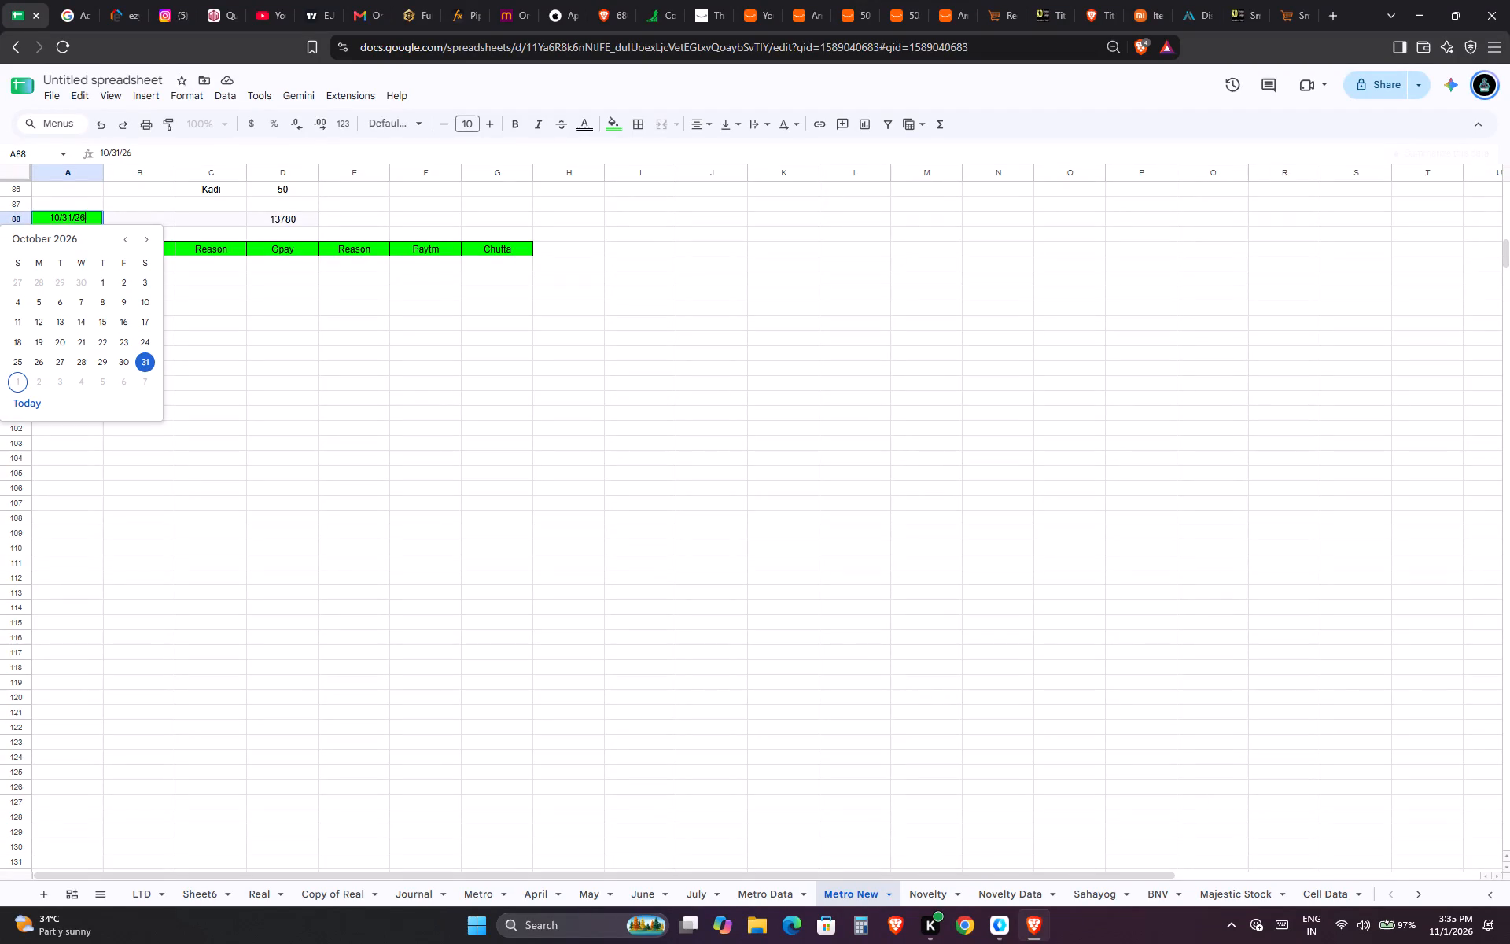
left_click(17, 378)
scroll(75, 386, "up", 7)
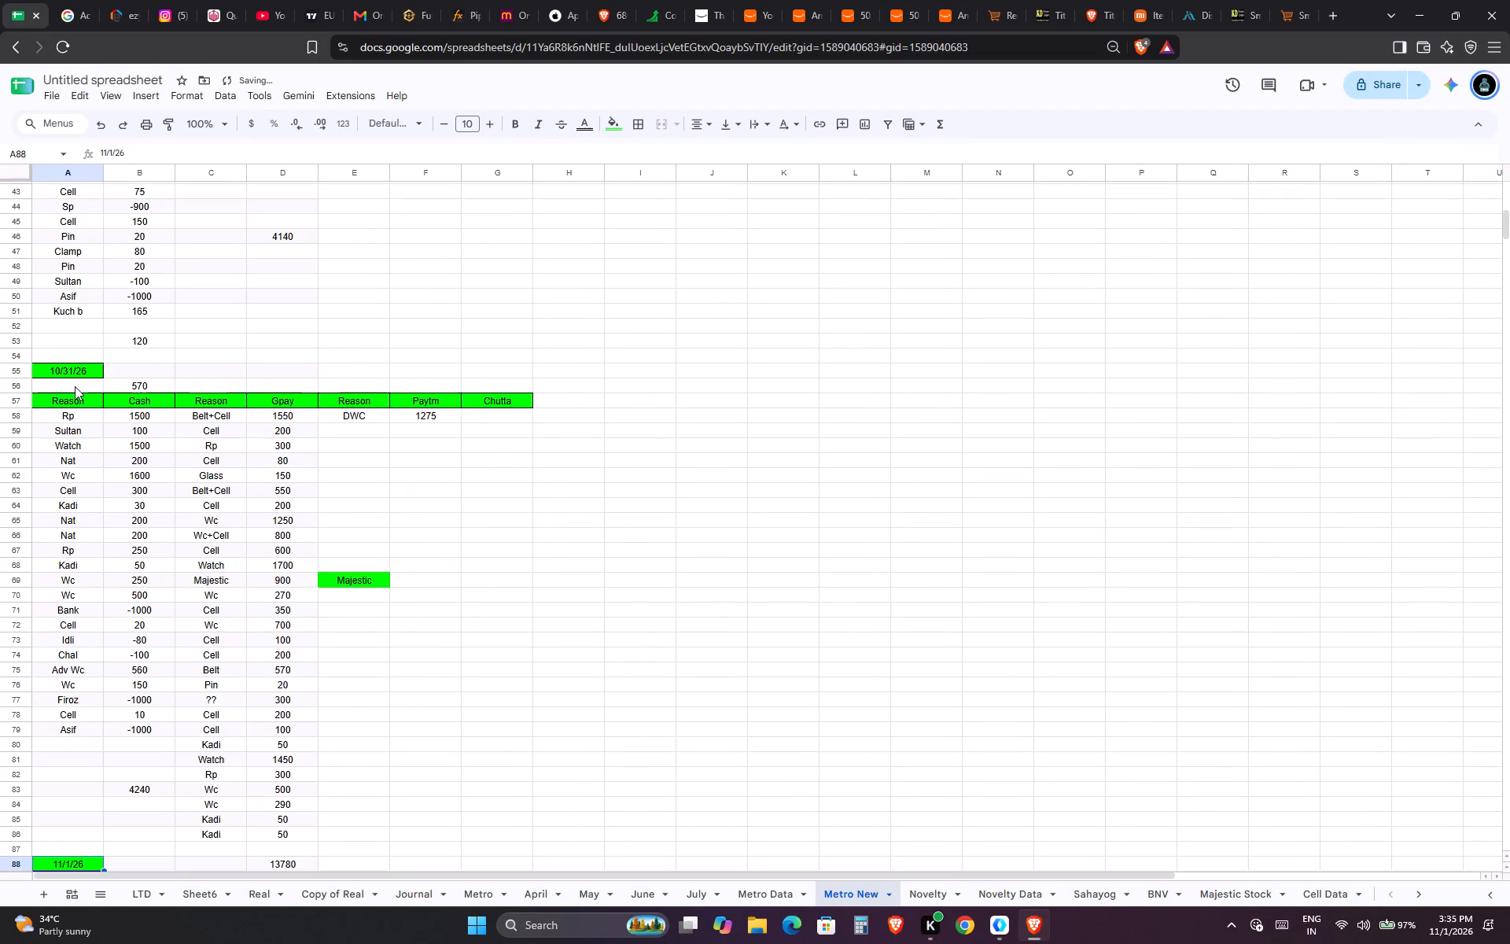
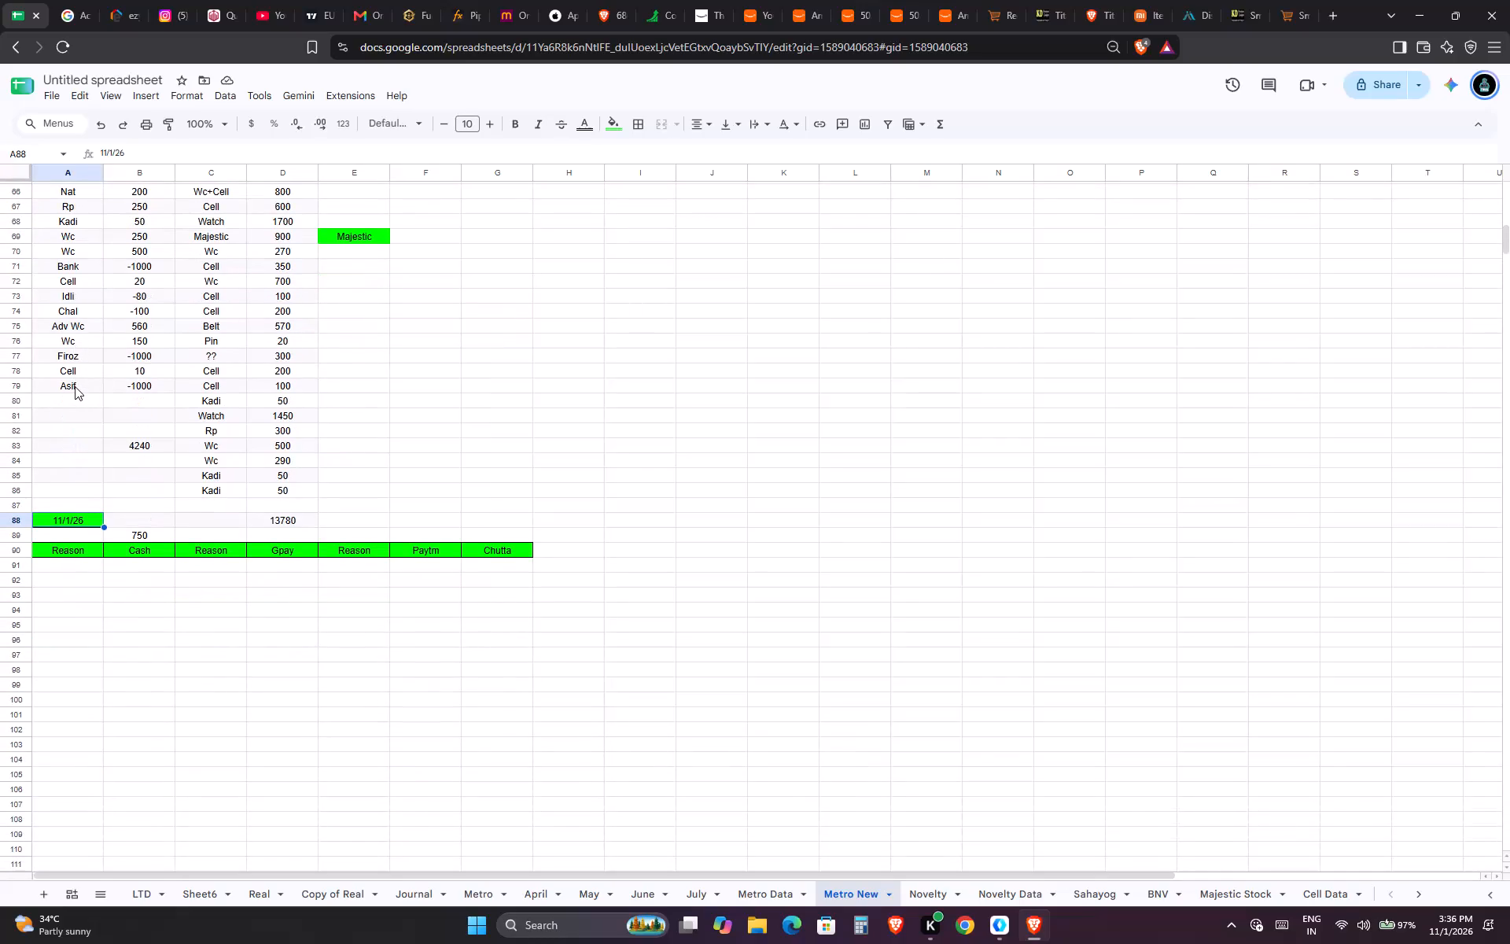
In row 91, the first row of the 11/1/26 block, enter reason Cell with a Cash amount of 150.
left_click(142, 577)
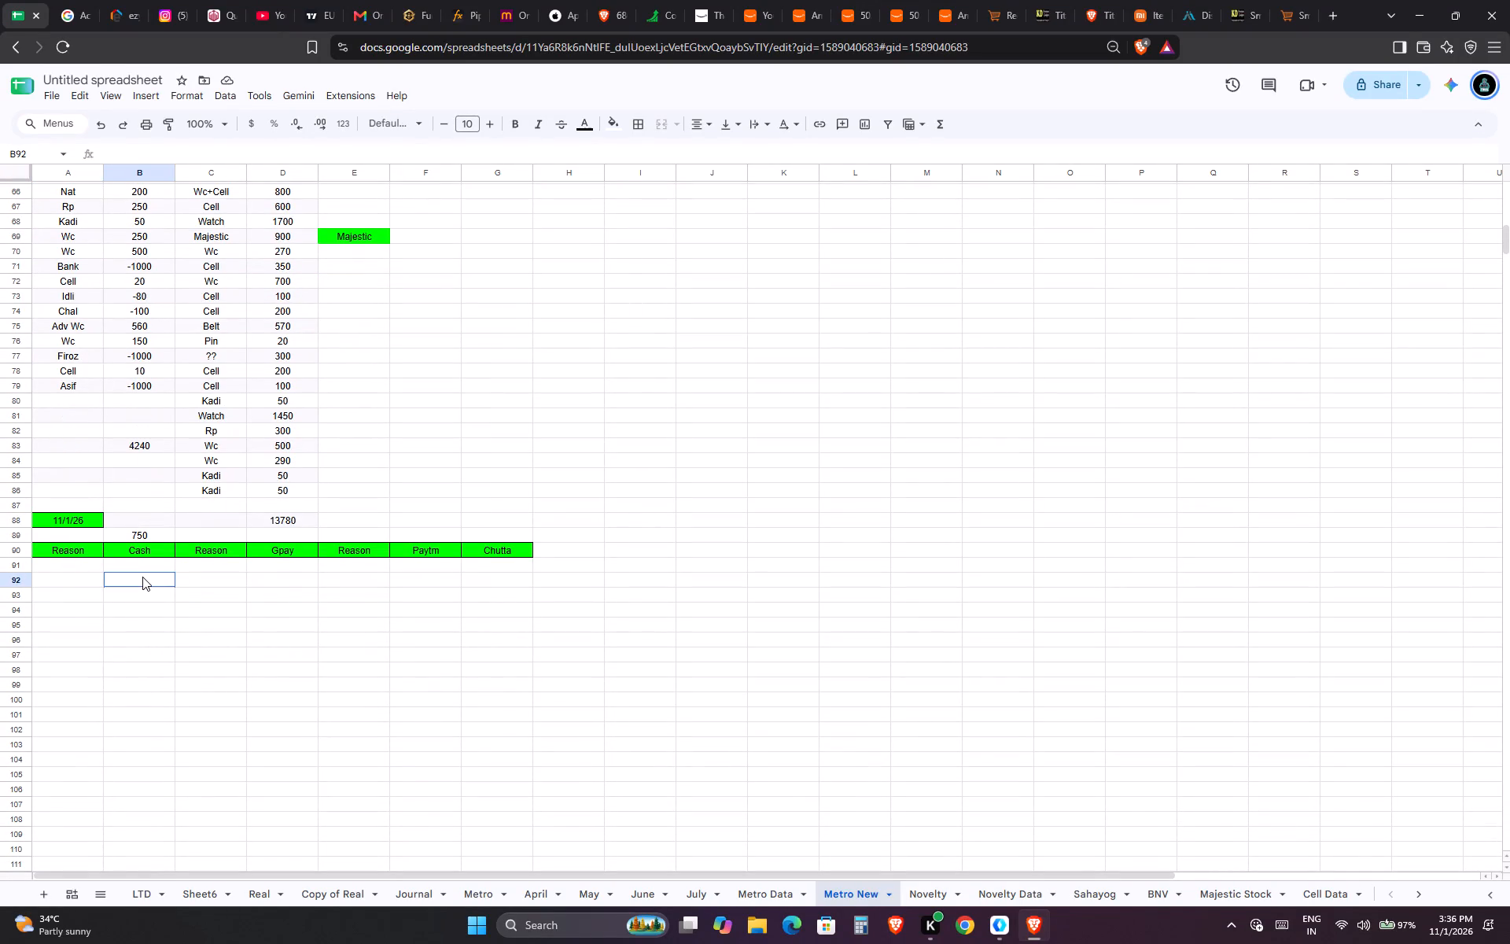
key("Up")
key("Left")
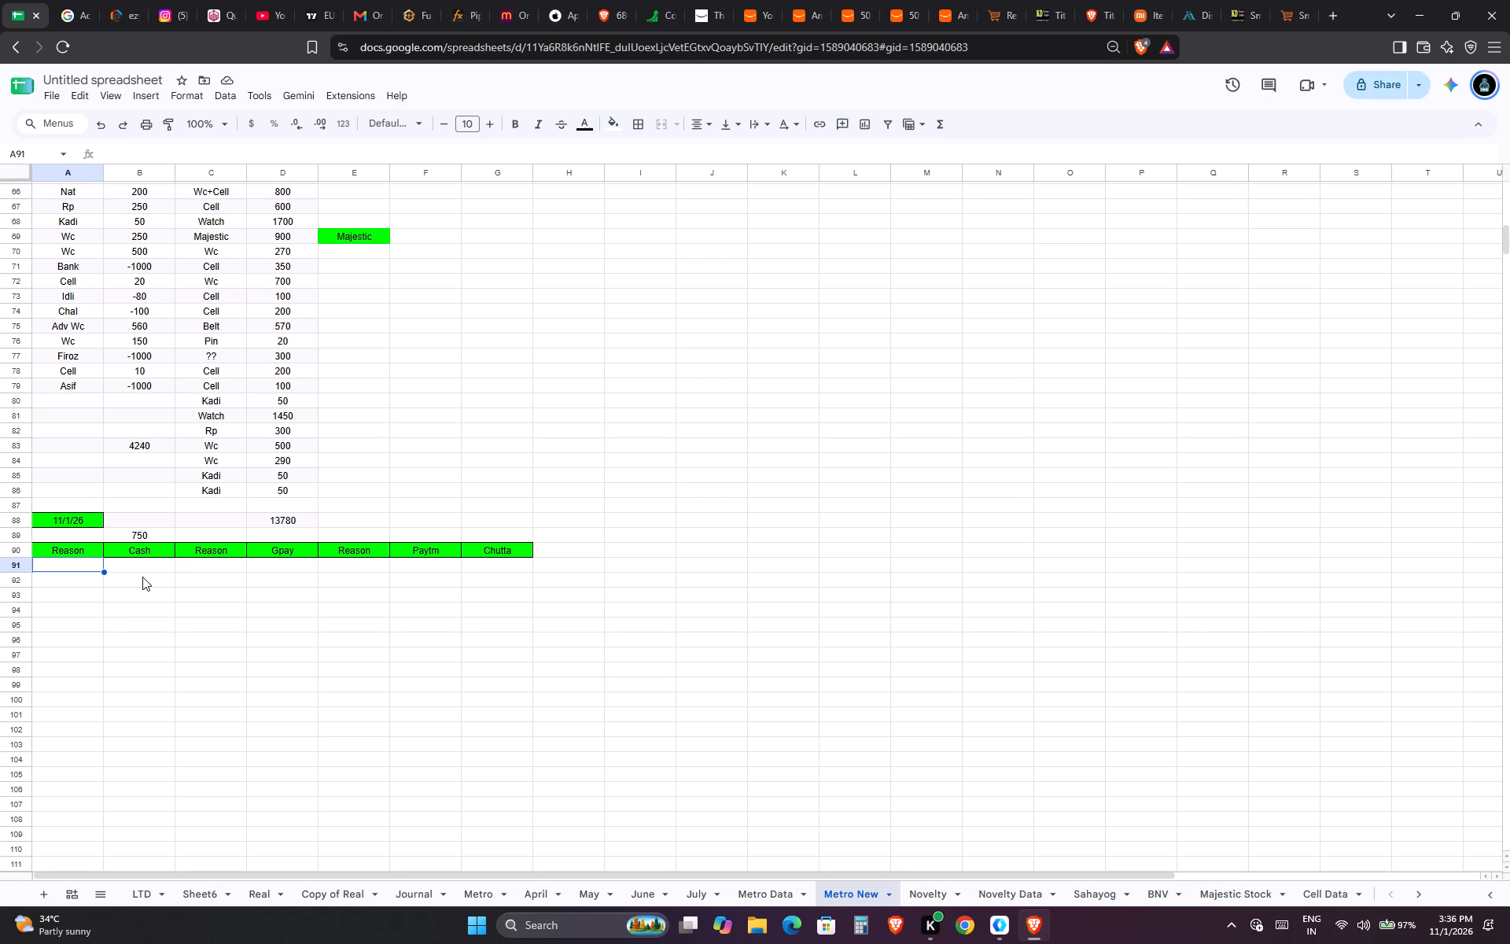
type("Cell")
key("Tab")
type("150")
key("Down")
Add a Cash entry in row 92 with reason Nat and amount 250.
key("Left")
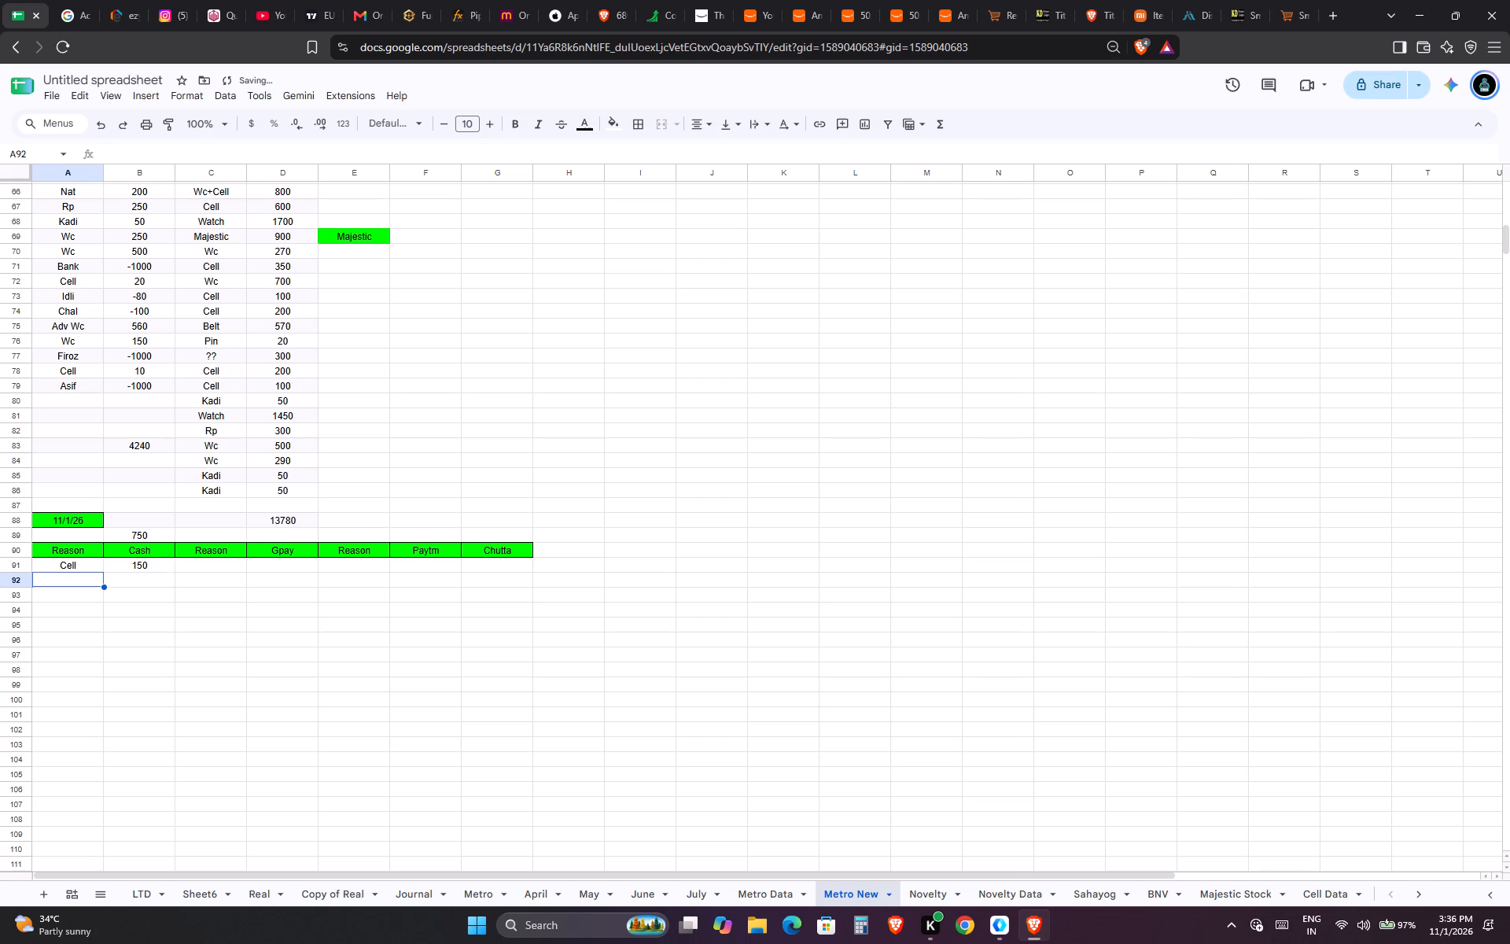
key("Right")
key("0")
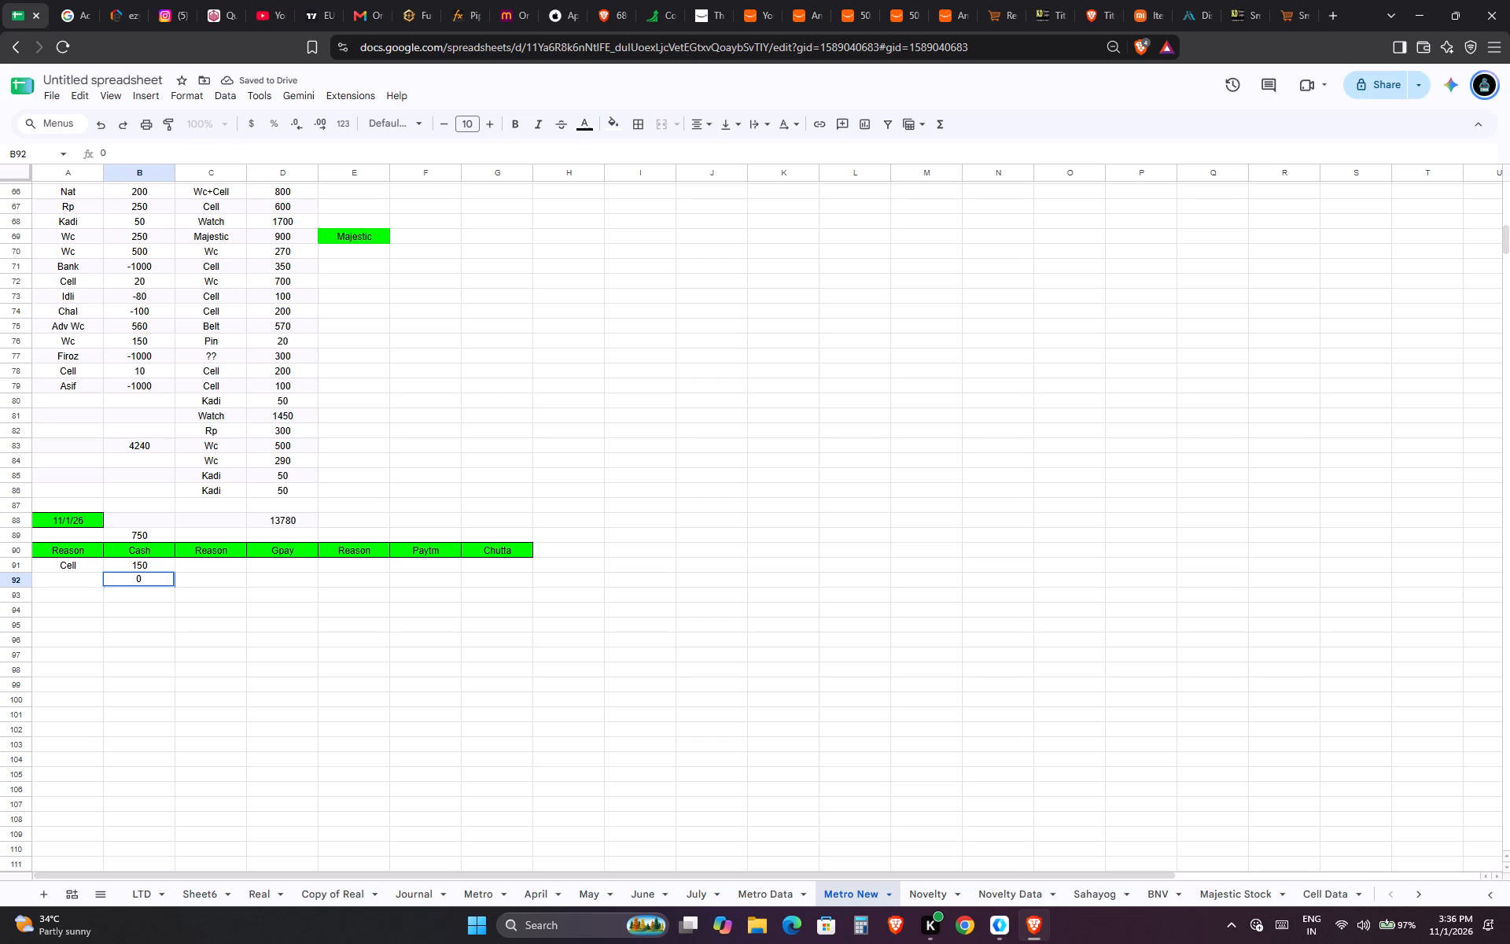
key("BackSpace")
type("250")
key("Down")
key("Left")
key("Up")
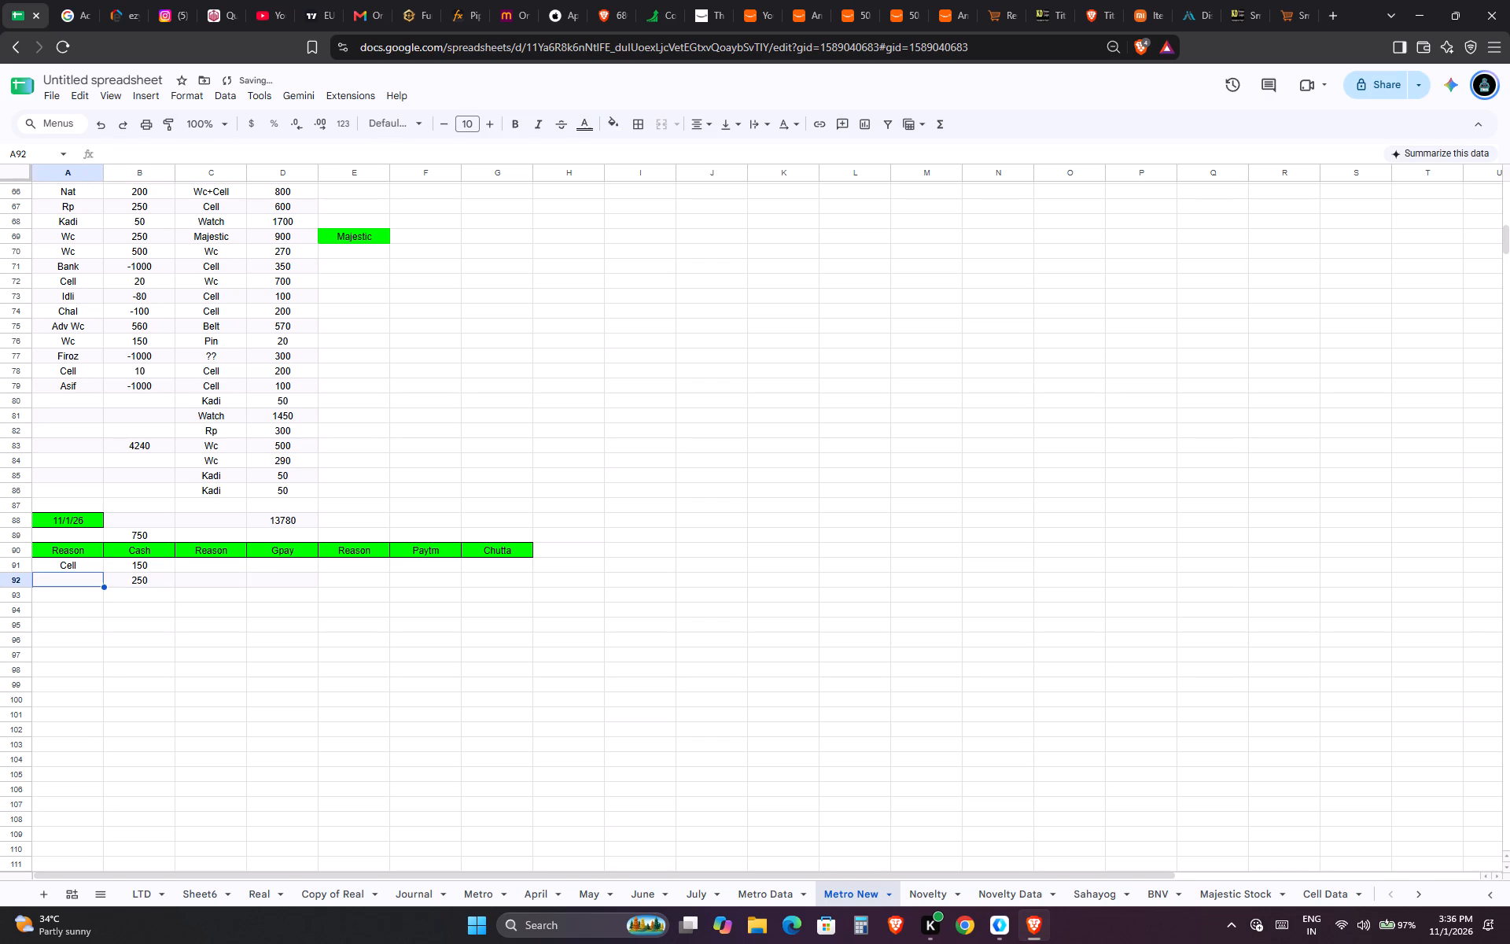
type("Nat")
key("Tab")
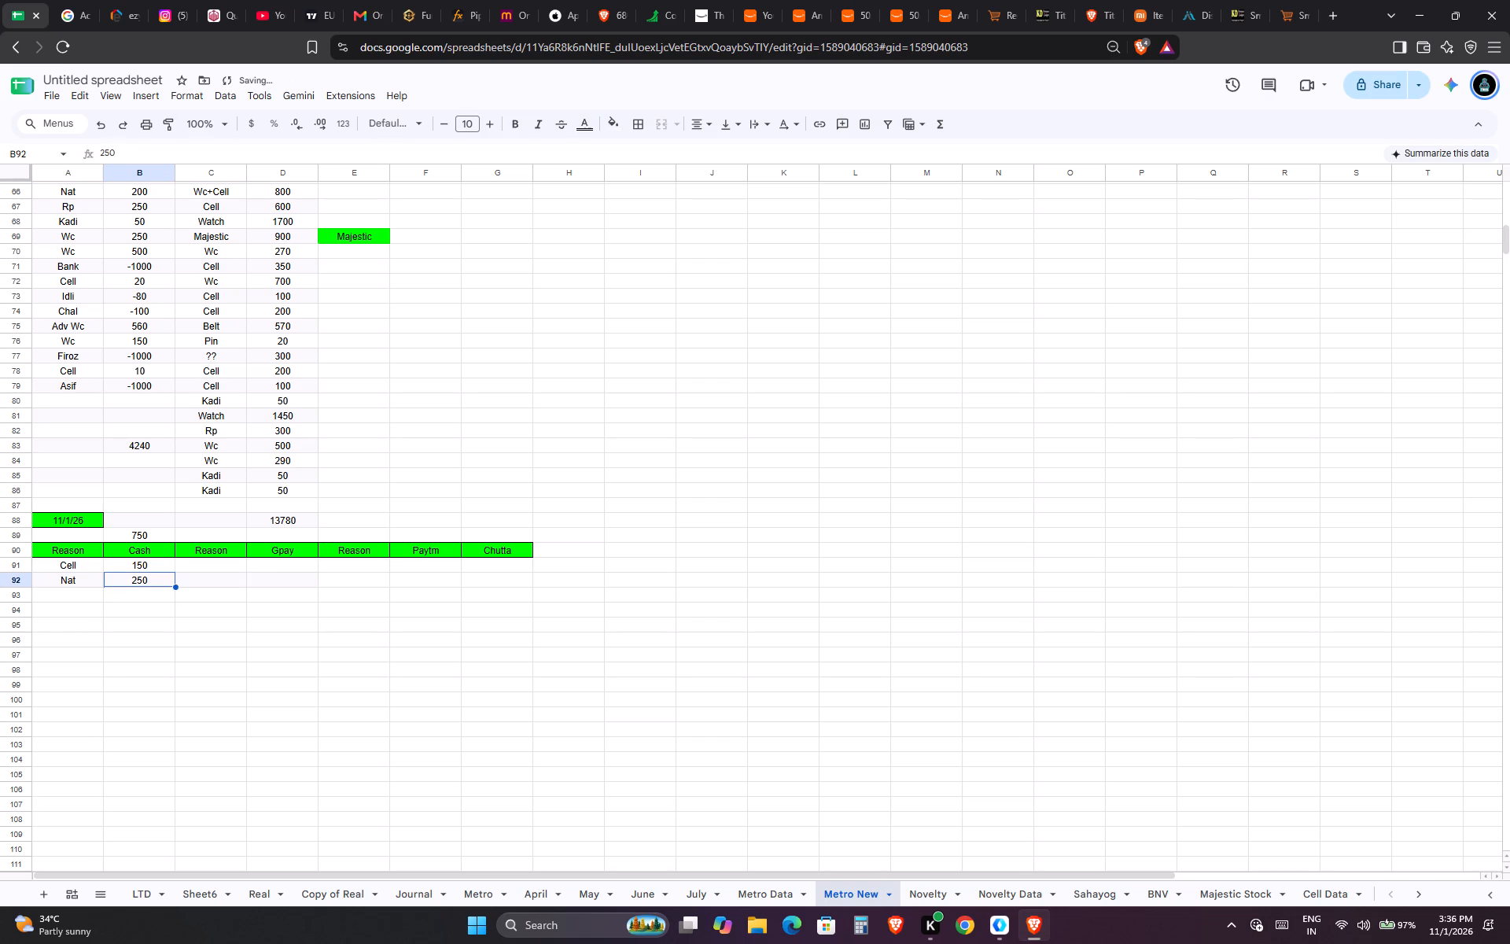
Add a Cash entry in row 93 with reason Glass and amount 150.
key("Down")
key("Left")
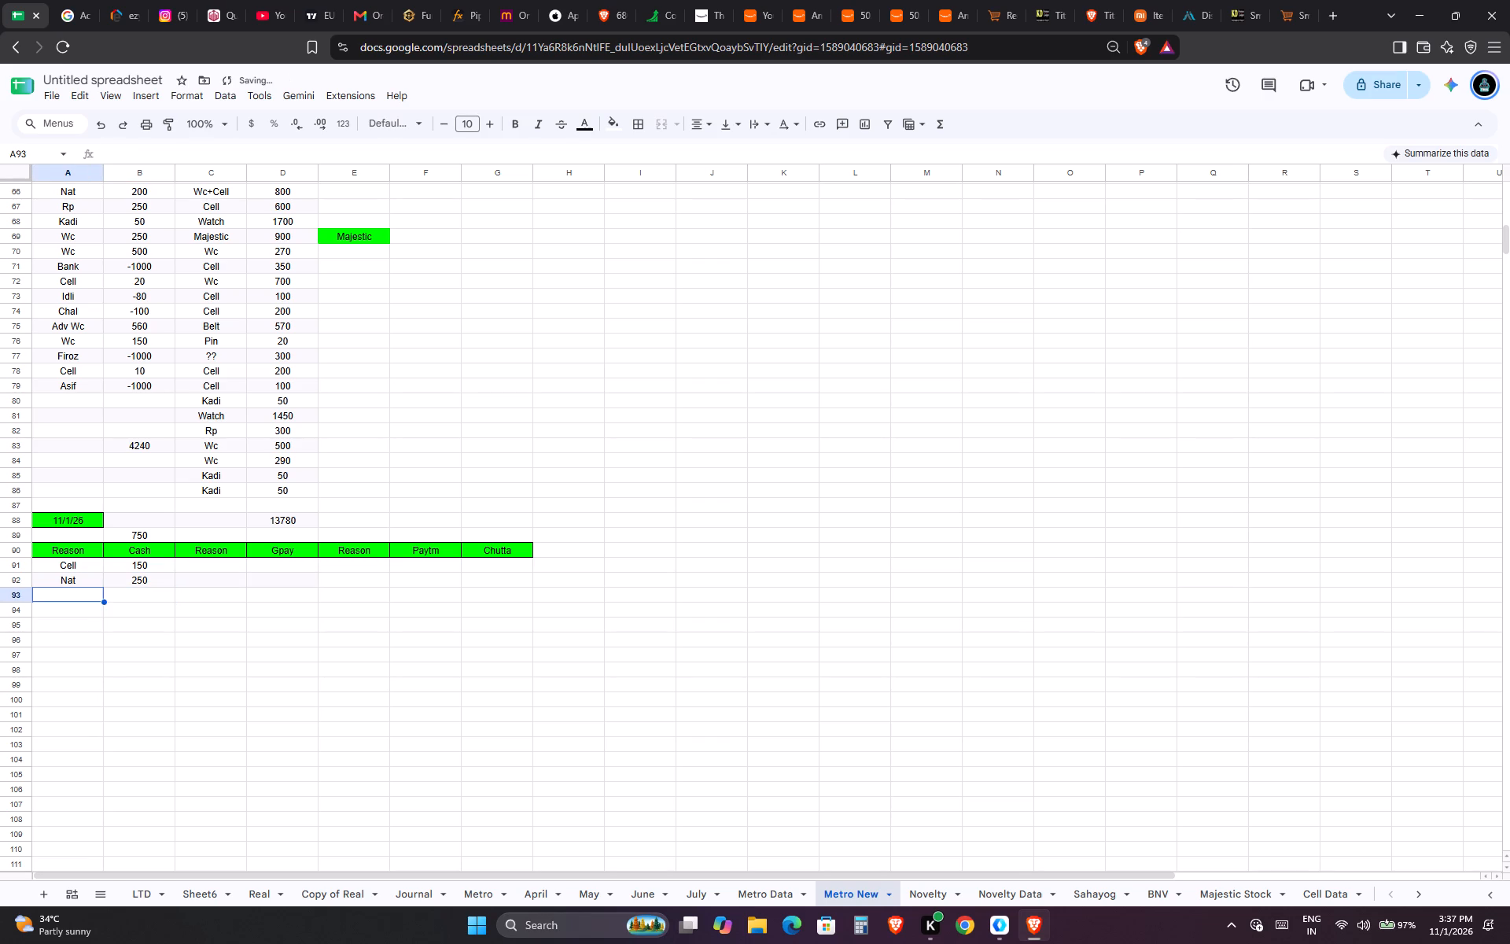
type("Glass")
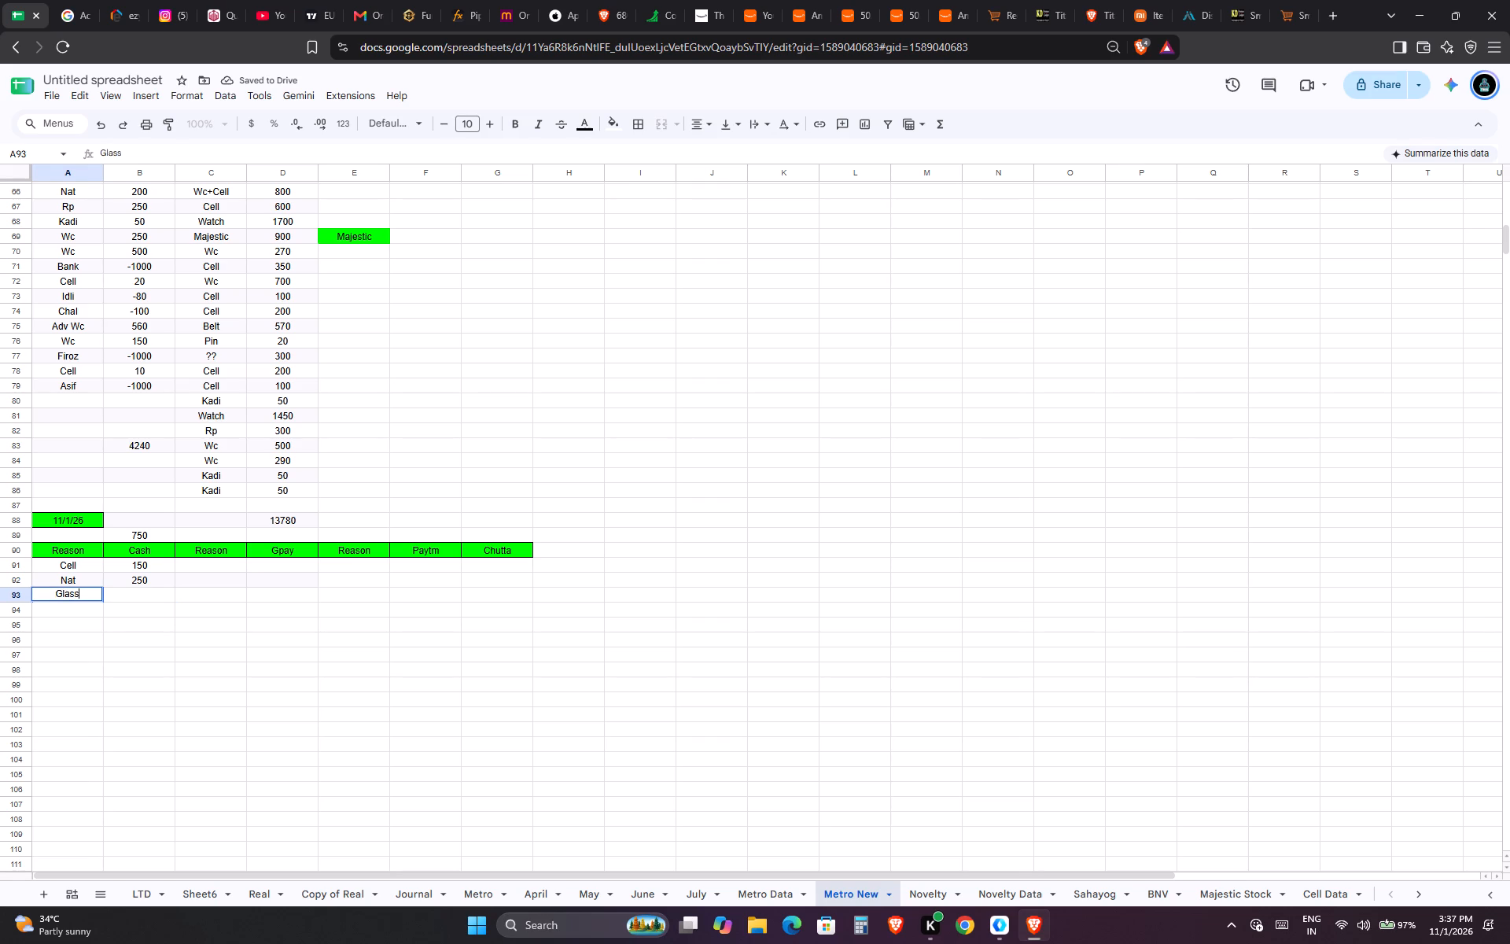
key("Tab")
type("150")
key("Up")
Add a Cash entry in row 94 with reason Watch and amount 1300.
key("Left")
key("Down")
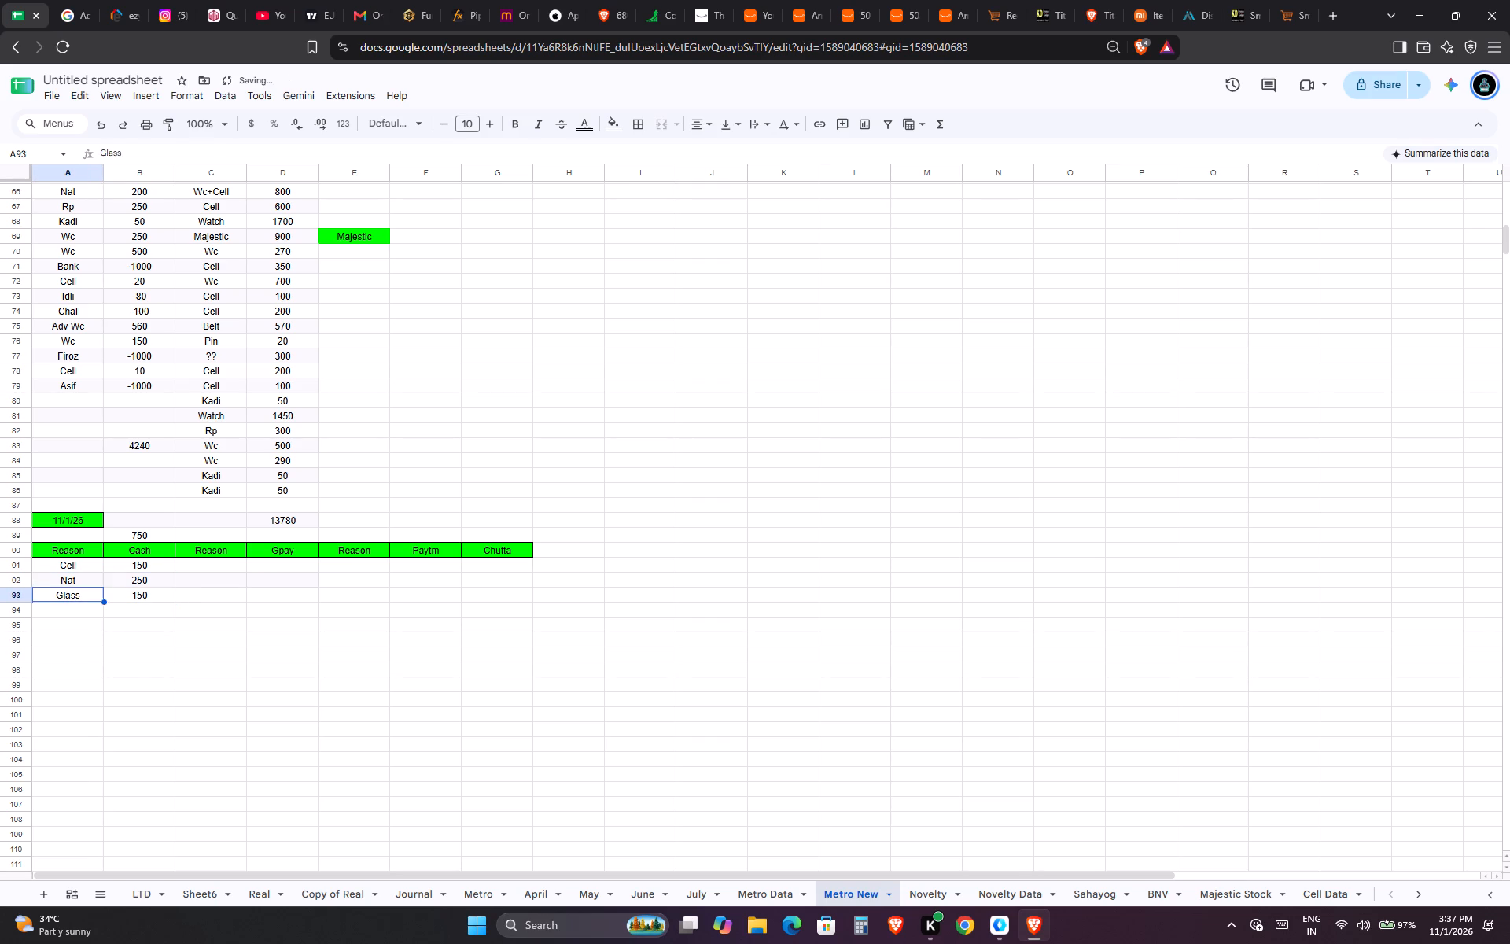
key("Down")
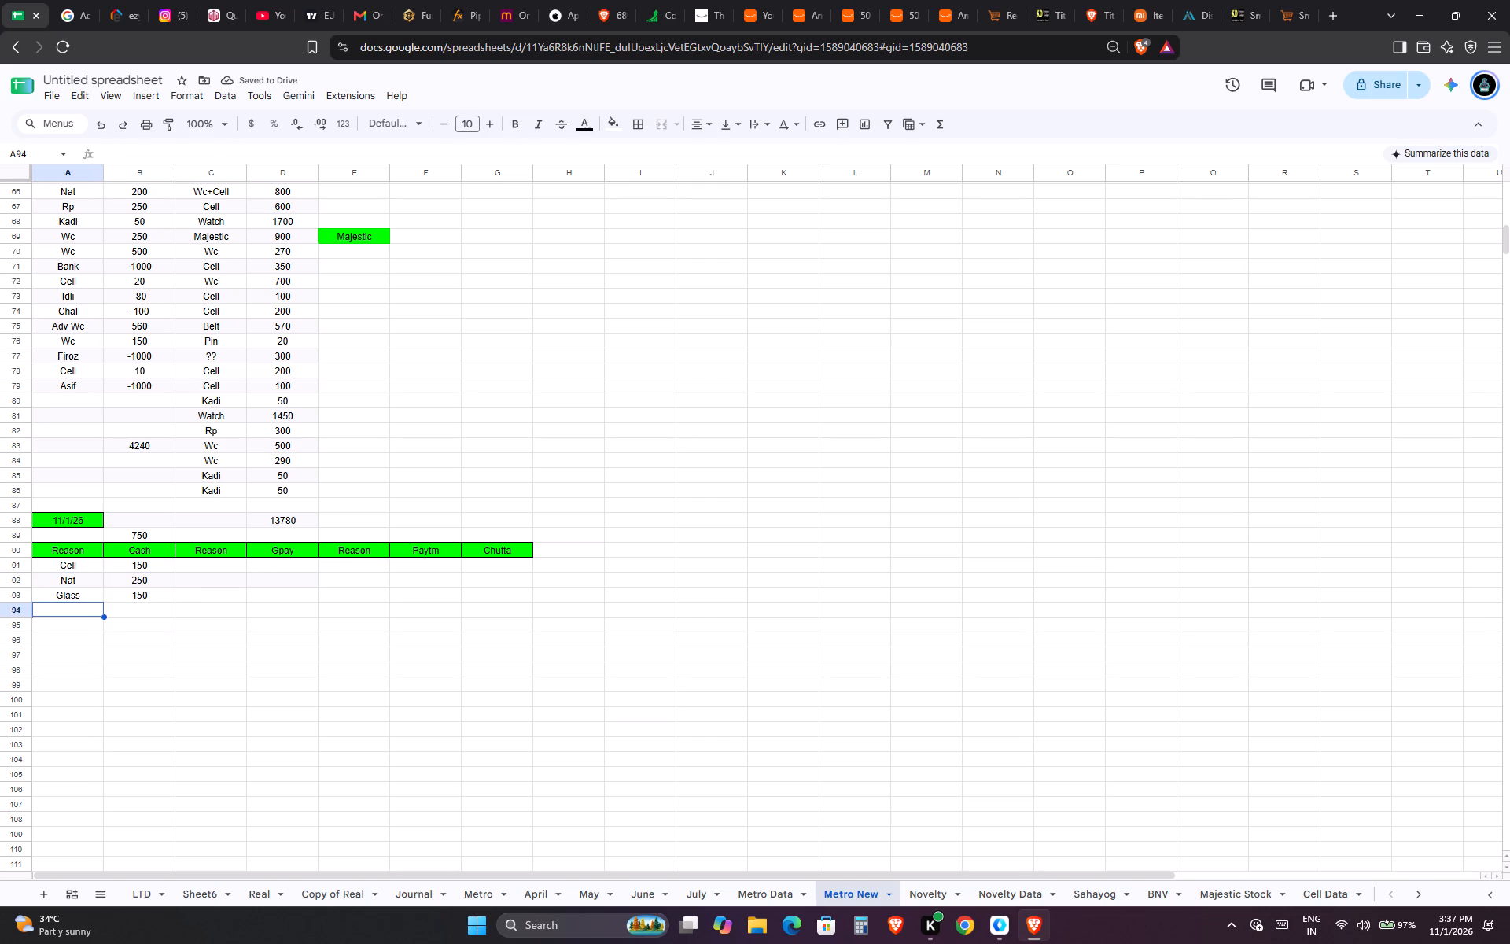
type("Watch")
key("Tab")
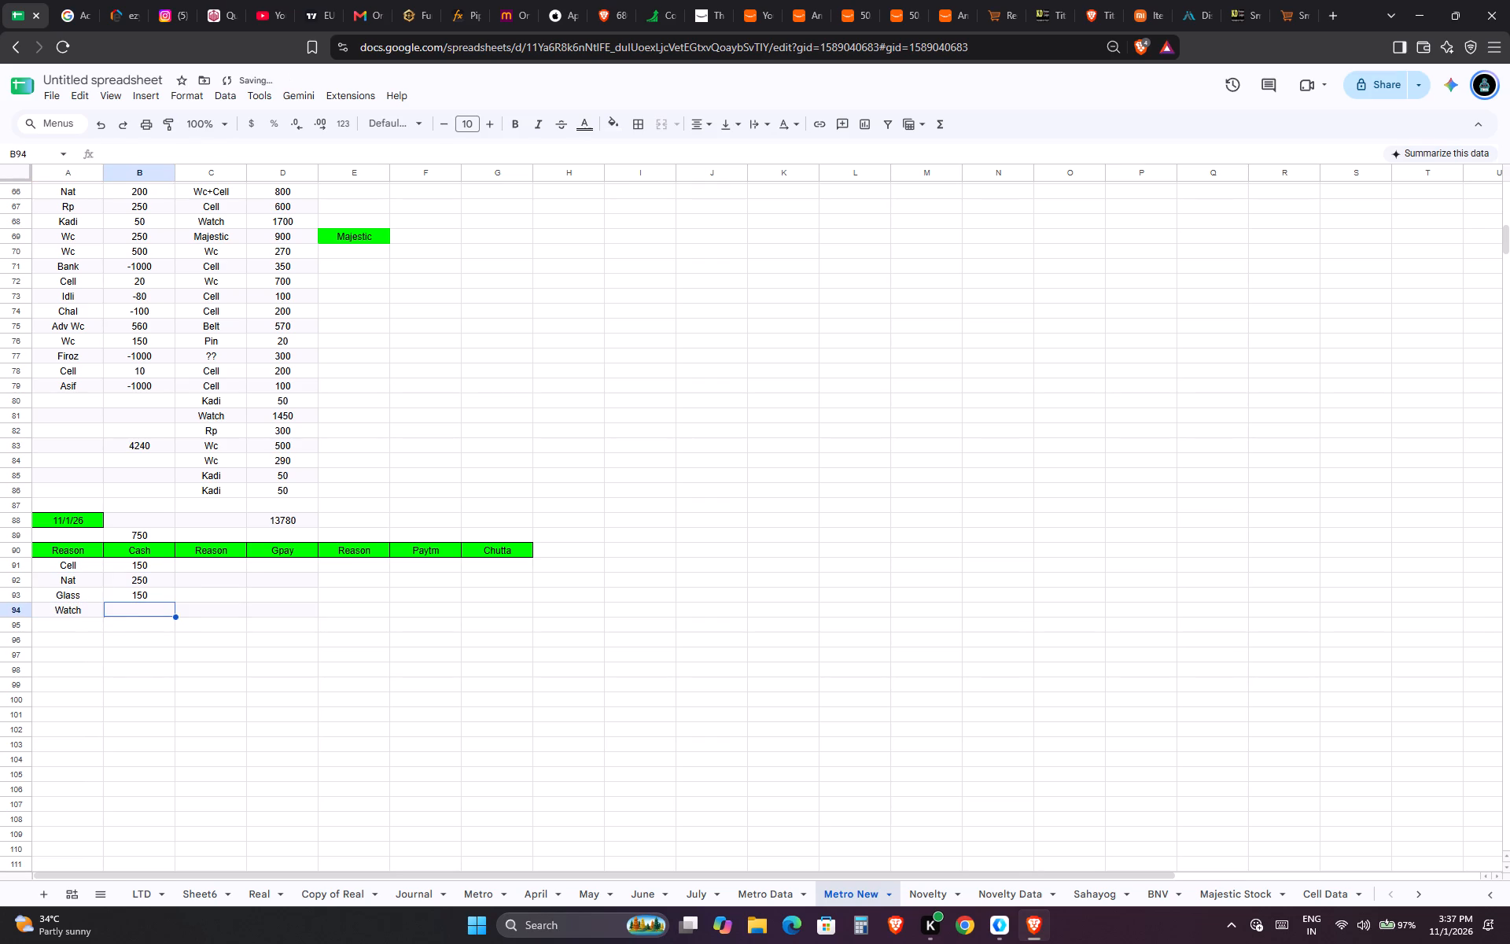
type("1300")
key("Up")
Add a Cash entry in row 95 with reason Cell and amount 200.
key("Down")
key("Left")
key("Down")
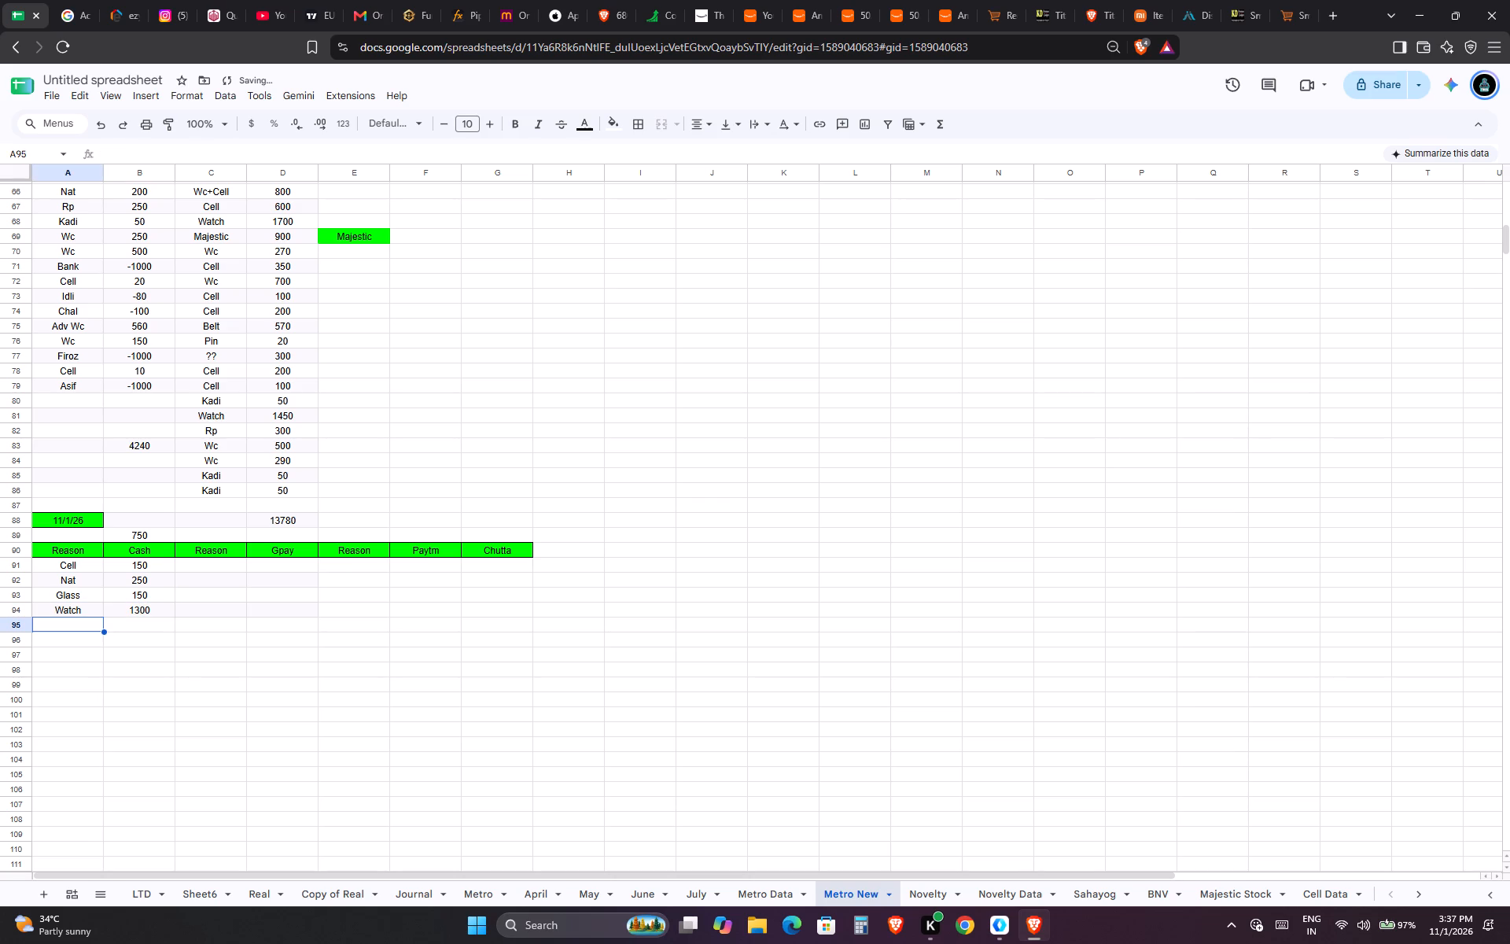
type("CX")
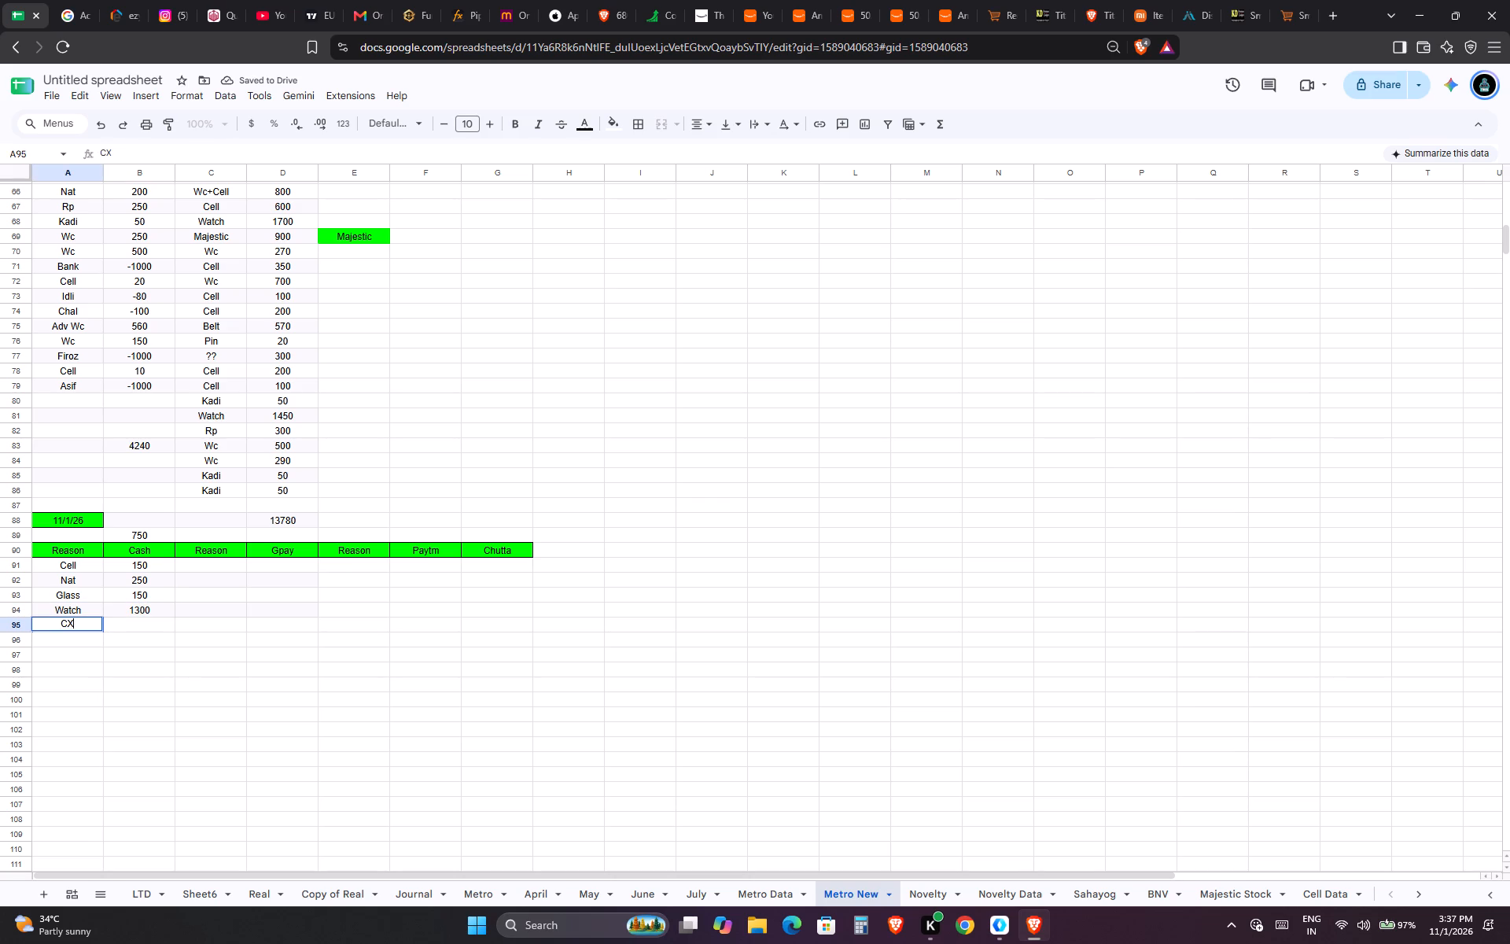
key("BackSpace")
type("ell")
key("Tab")
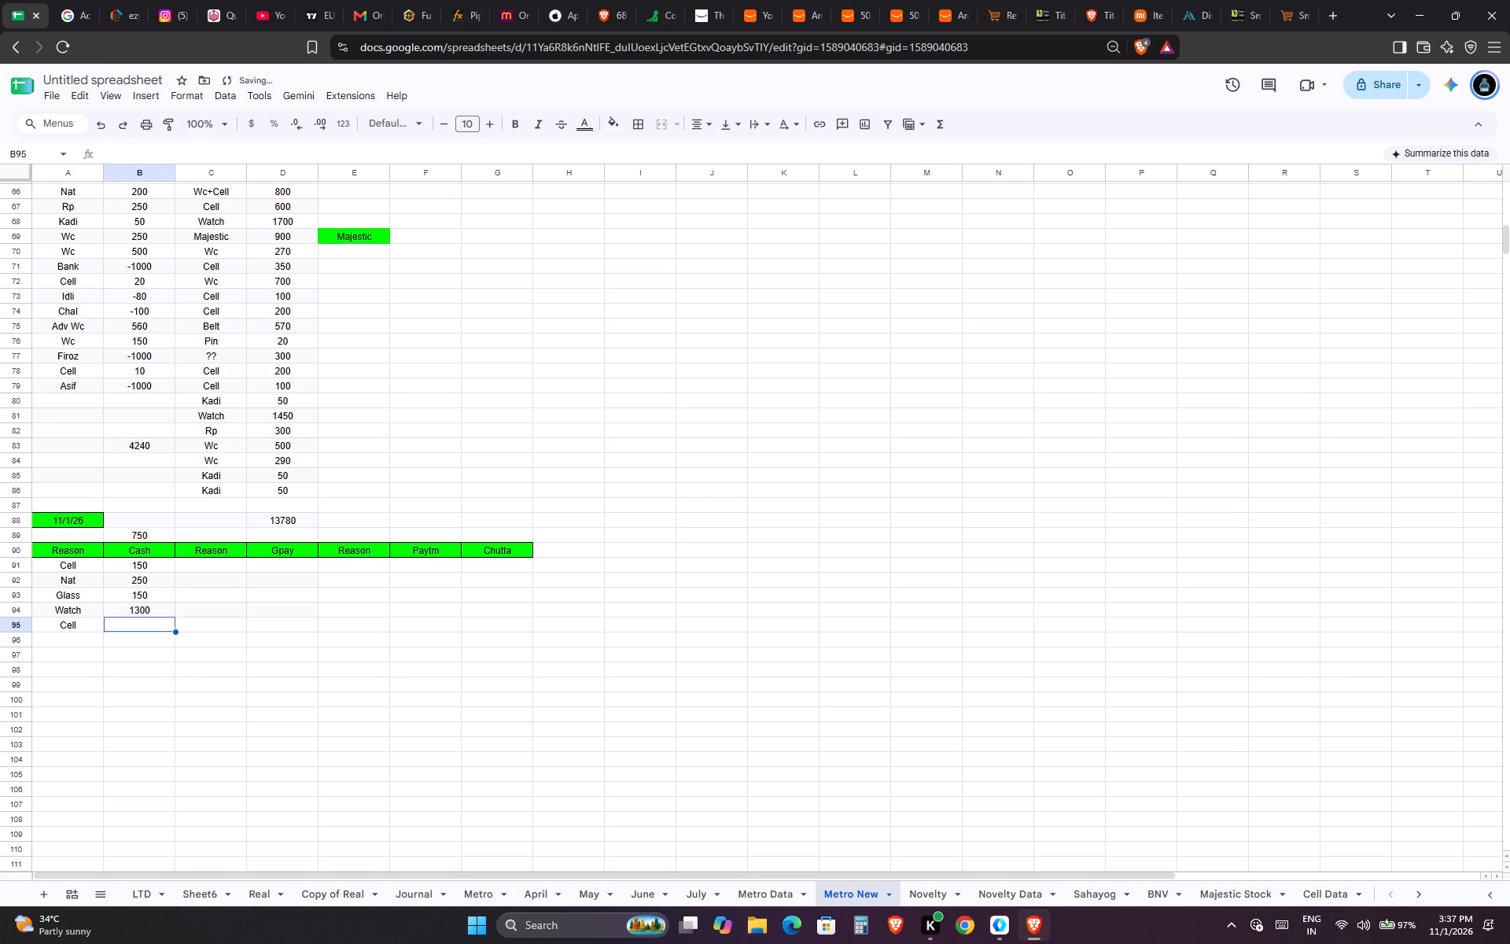
type("200")
key("Right")
Add a Cash entry in row 96 with reason Wc and amount 300.
key("Down")
key("Left")
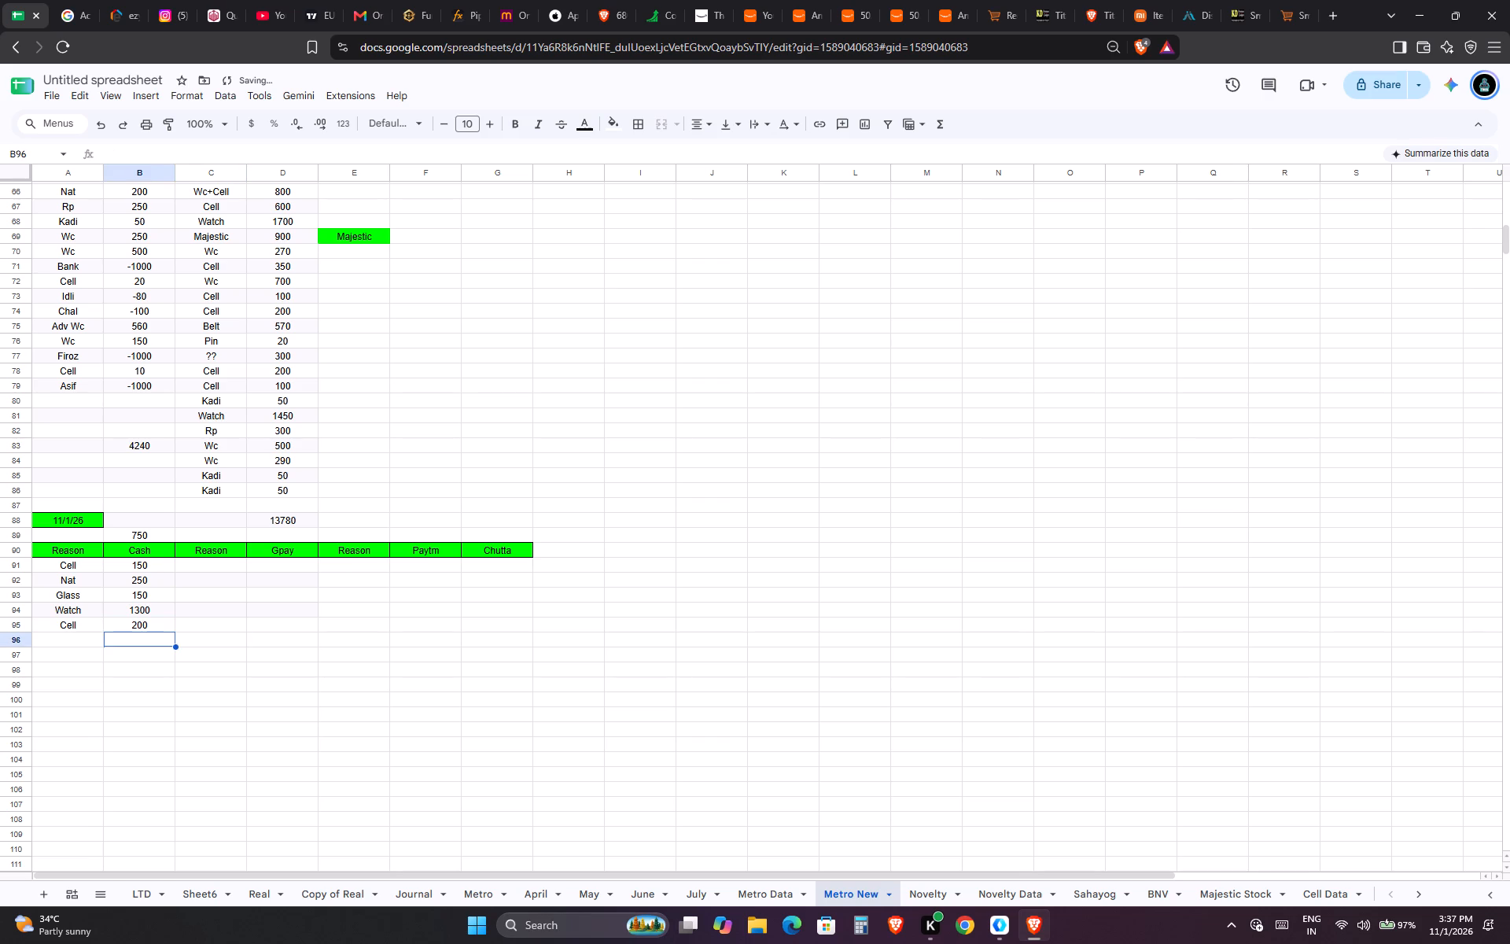
type("300")
key("Left")
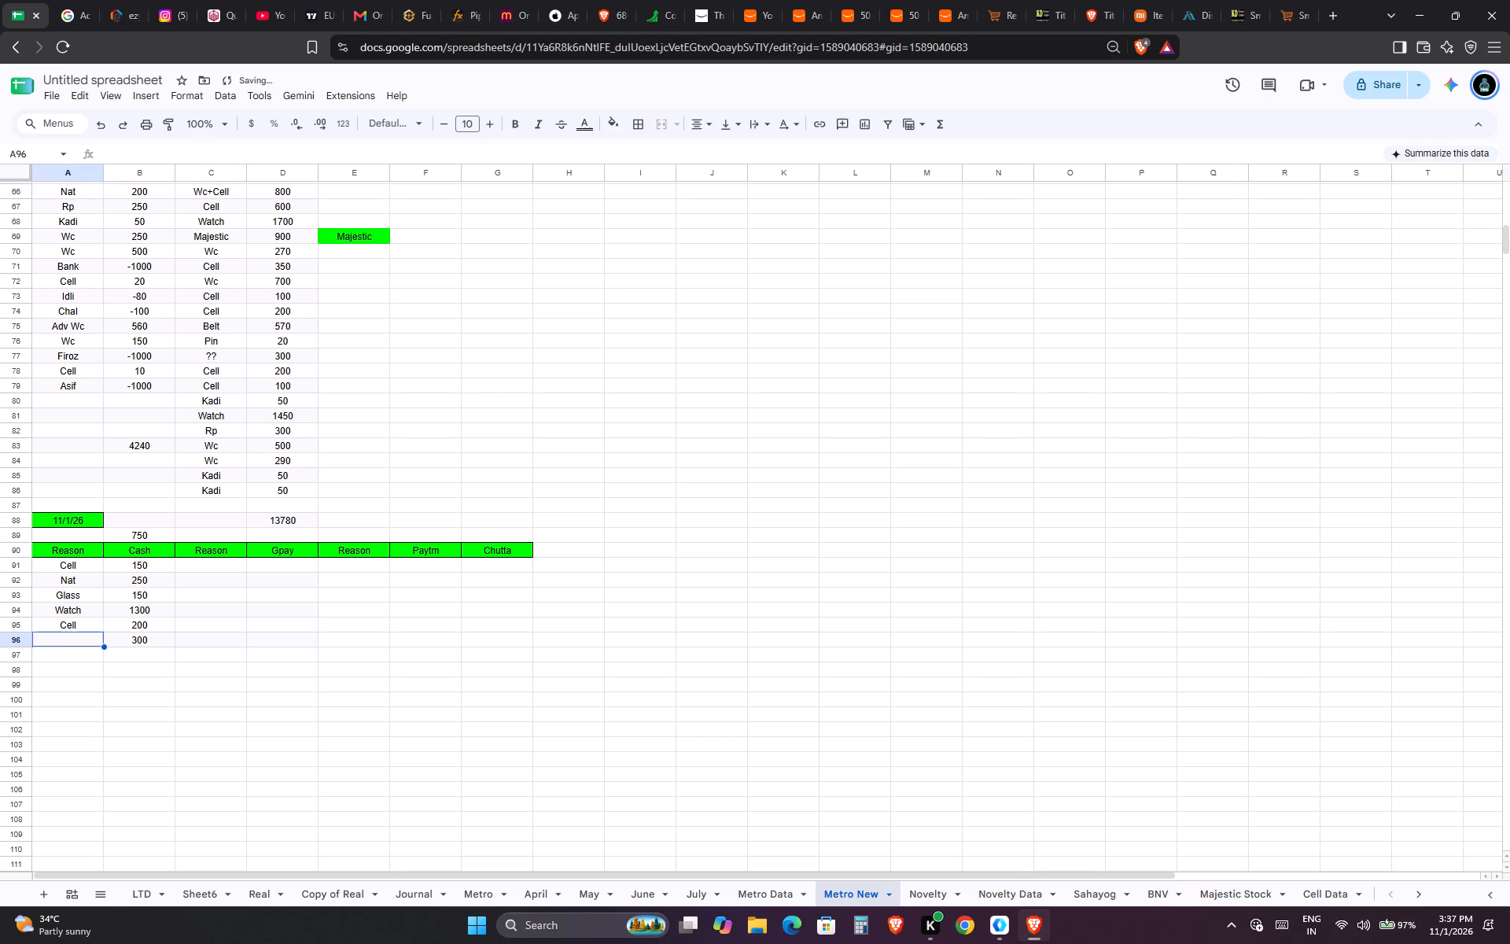
type("Wx")
key("Tab")
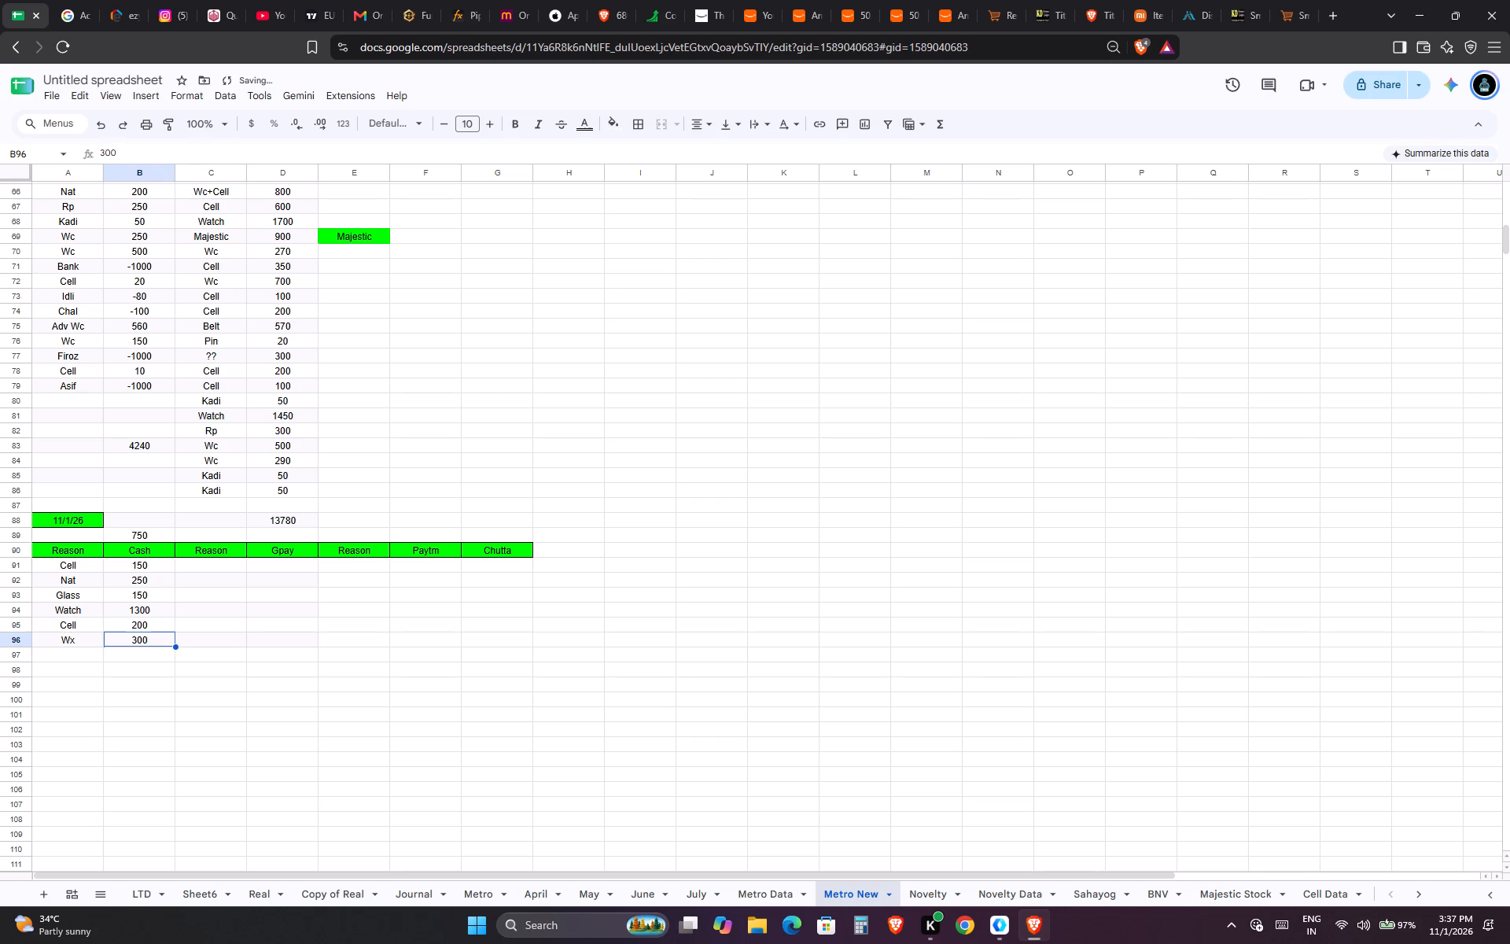
key("Left")
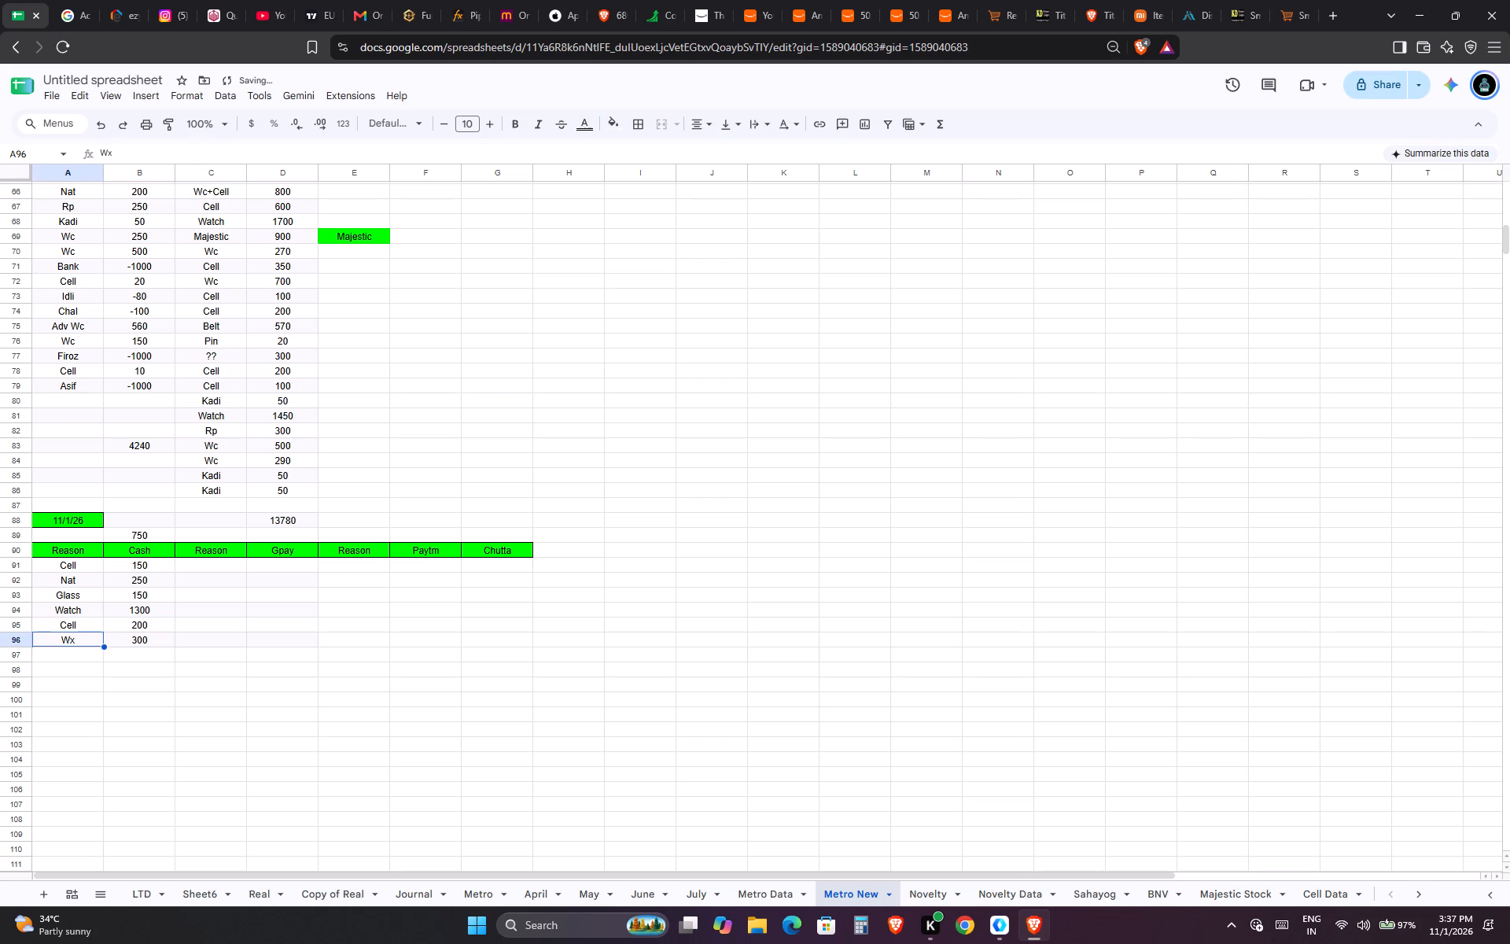
type("Wc")
key("Tab")
In row 91 of the 11/1/26 block, enter the first Gpay entry with reason Nat and amount 150.
key("Right")
key("Up")
key("ctrl+Down")
key("Down")
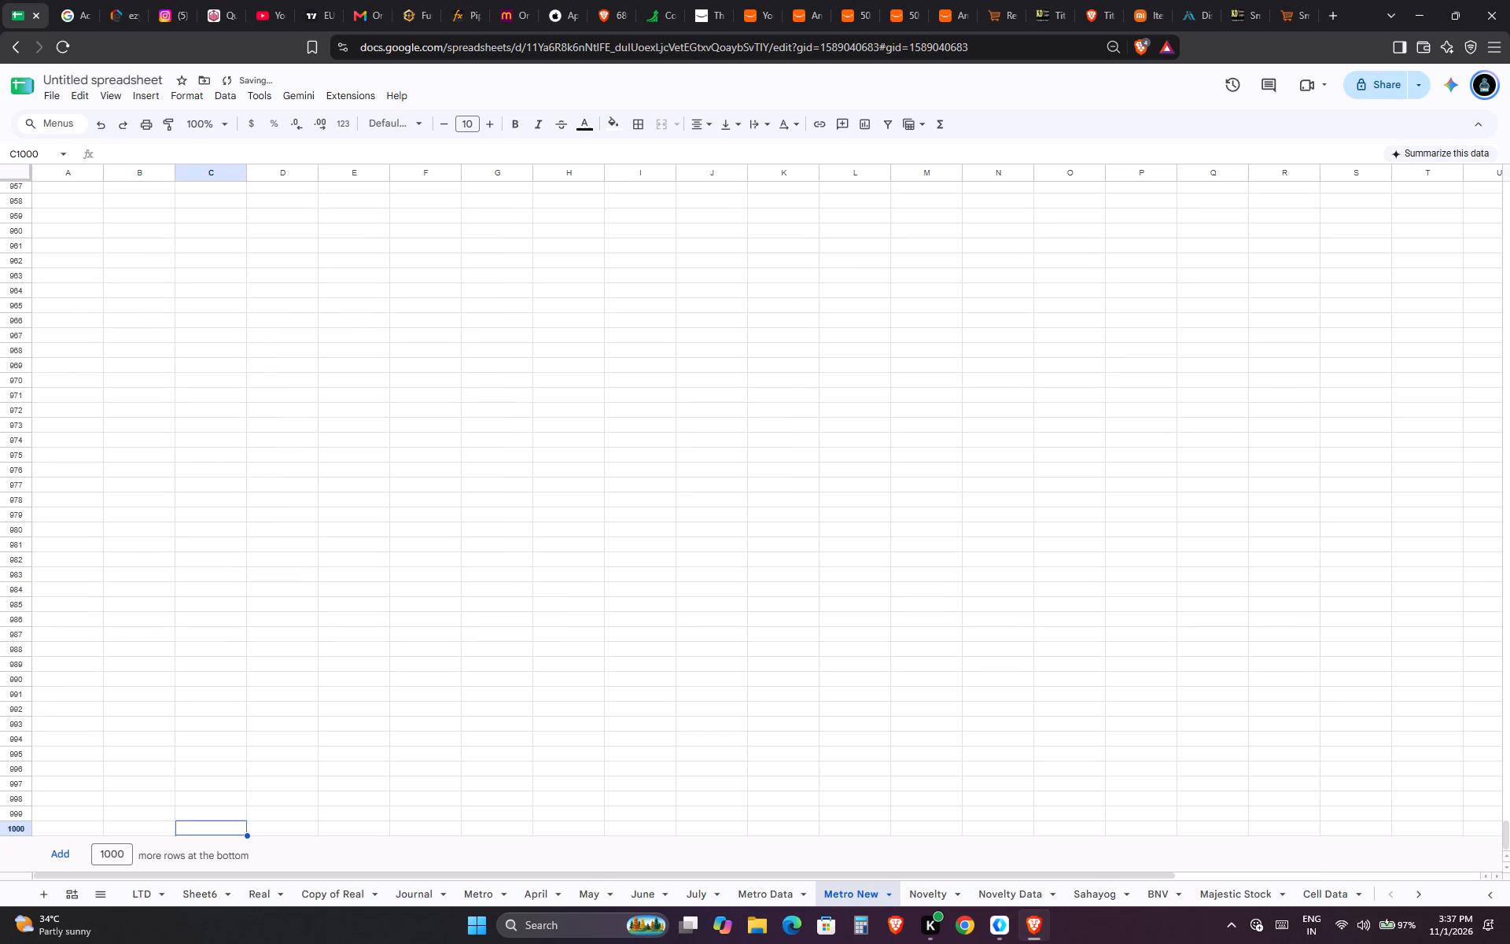
key("ctrl+Up")
key("Up")
key("Up")
key("Up")
key("Down")
key("Down")
key("Down")
key("Down")
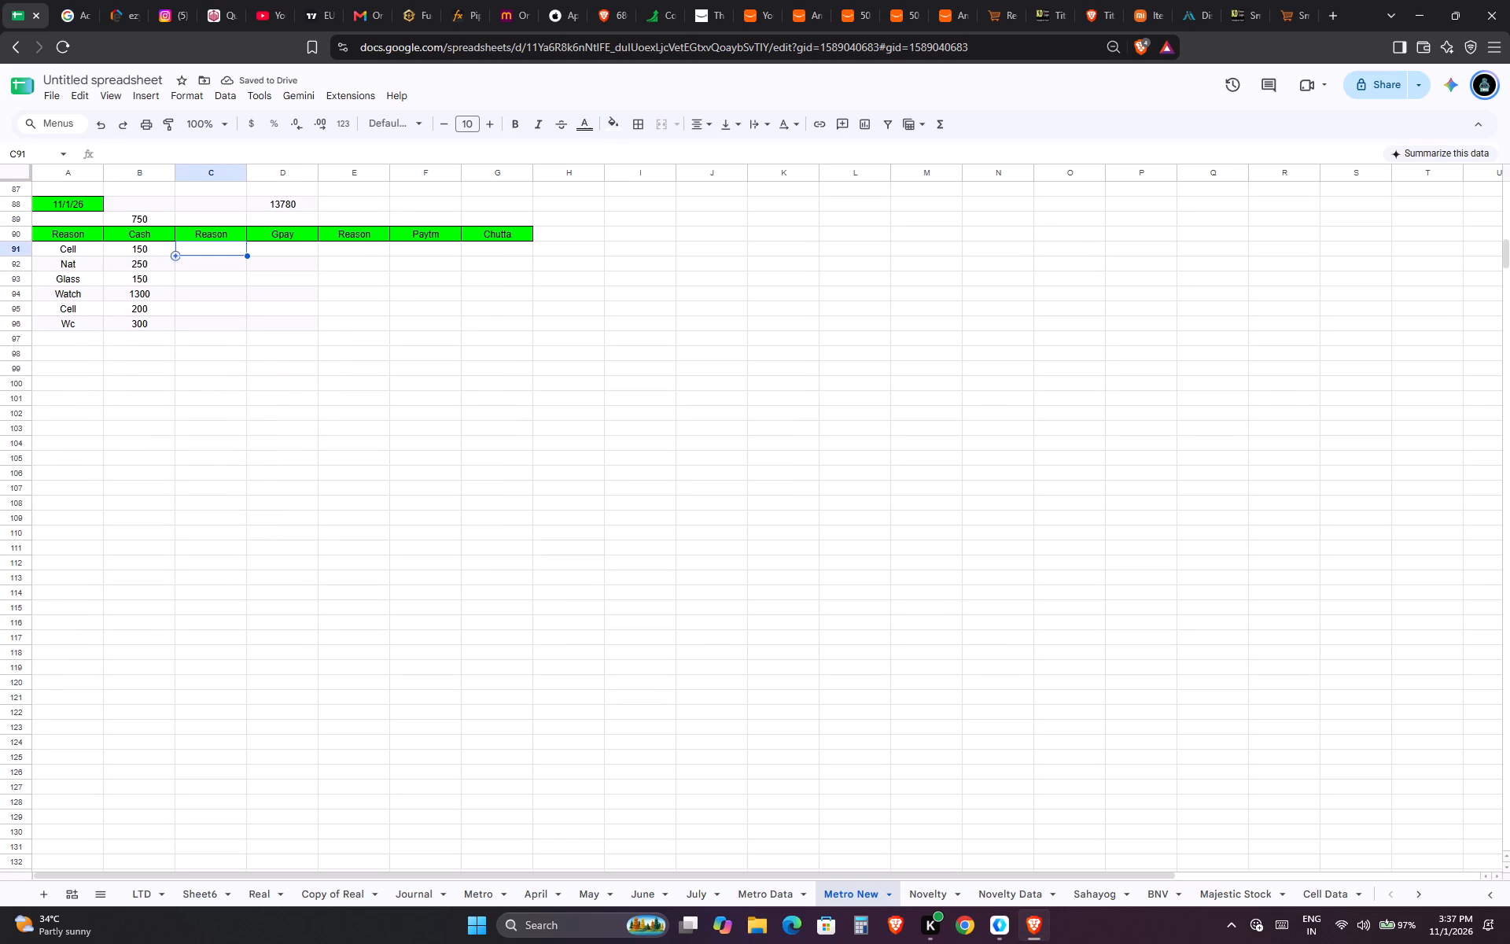
type("Nar")
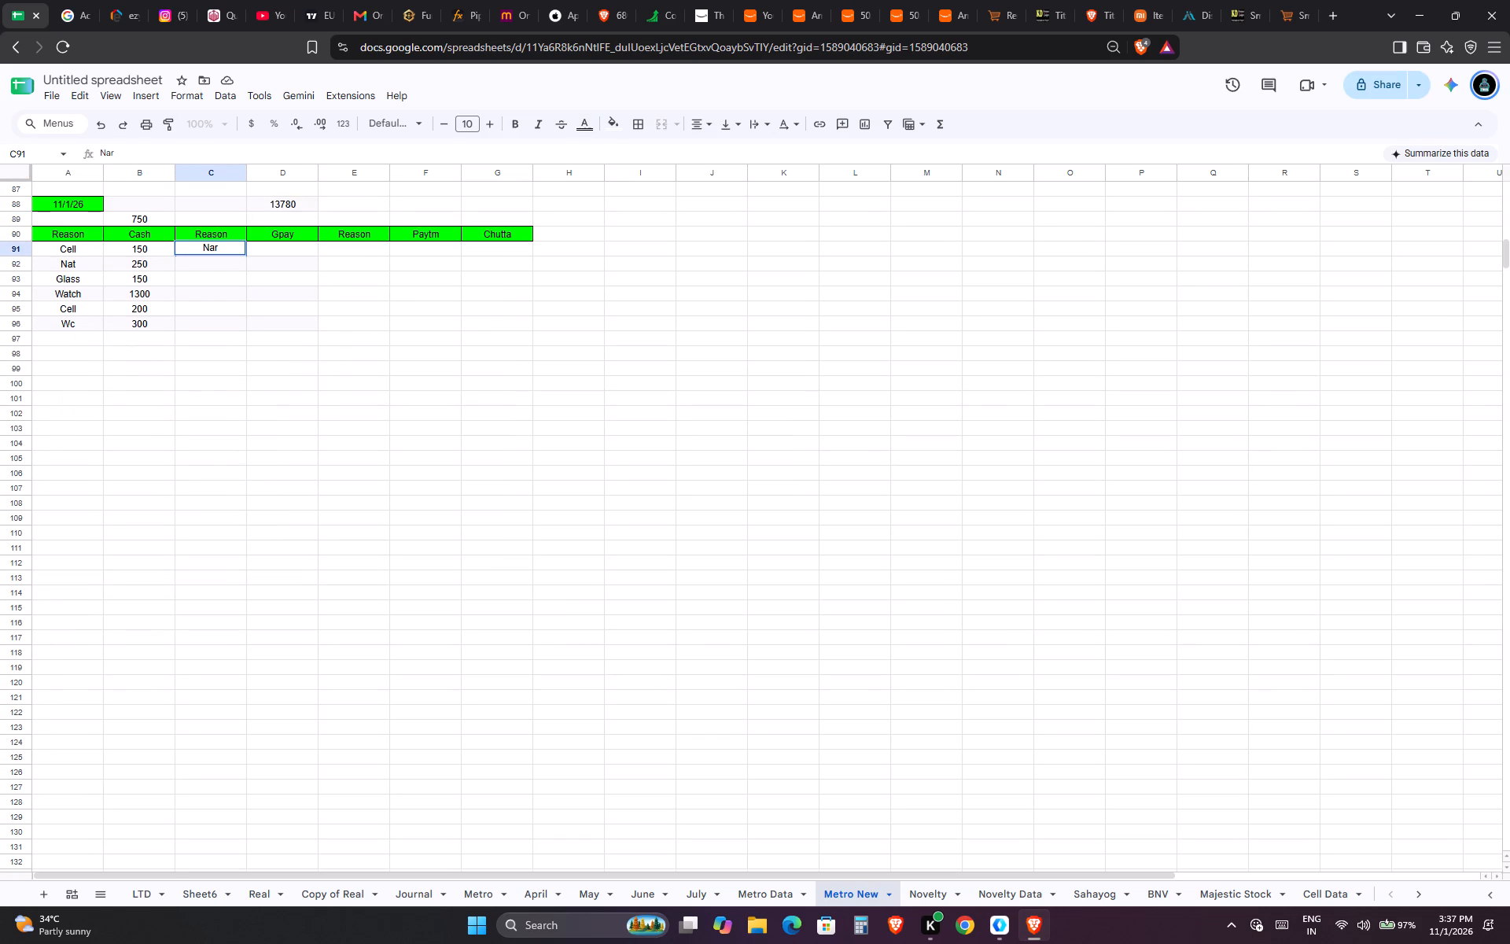
key("BackSpace")
key("t")
key("Tab")
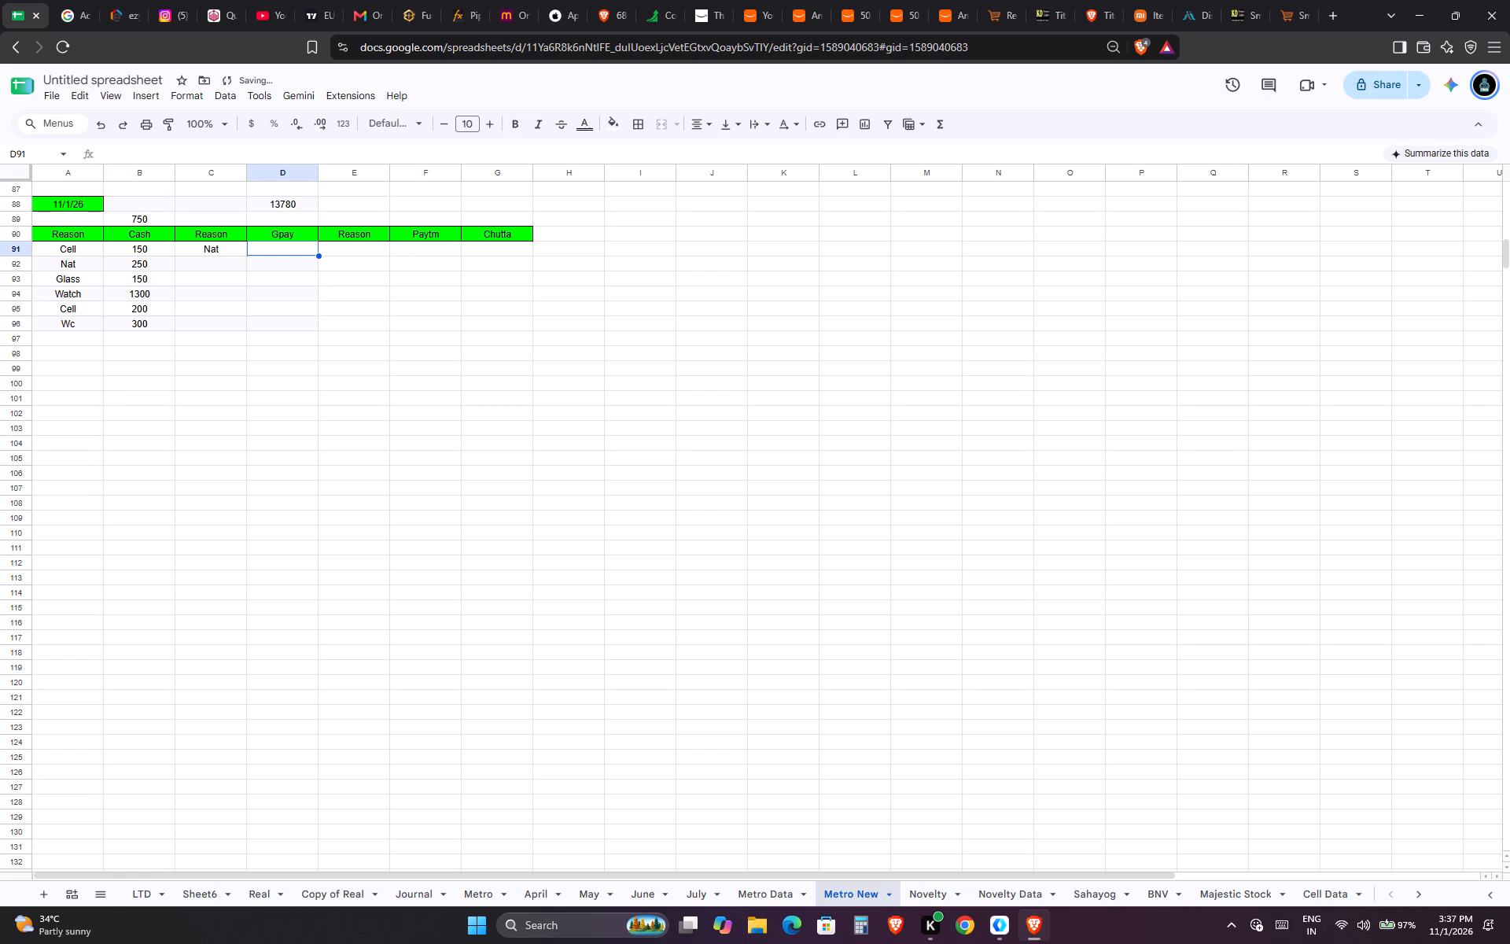
type("150")
key("Down")
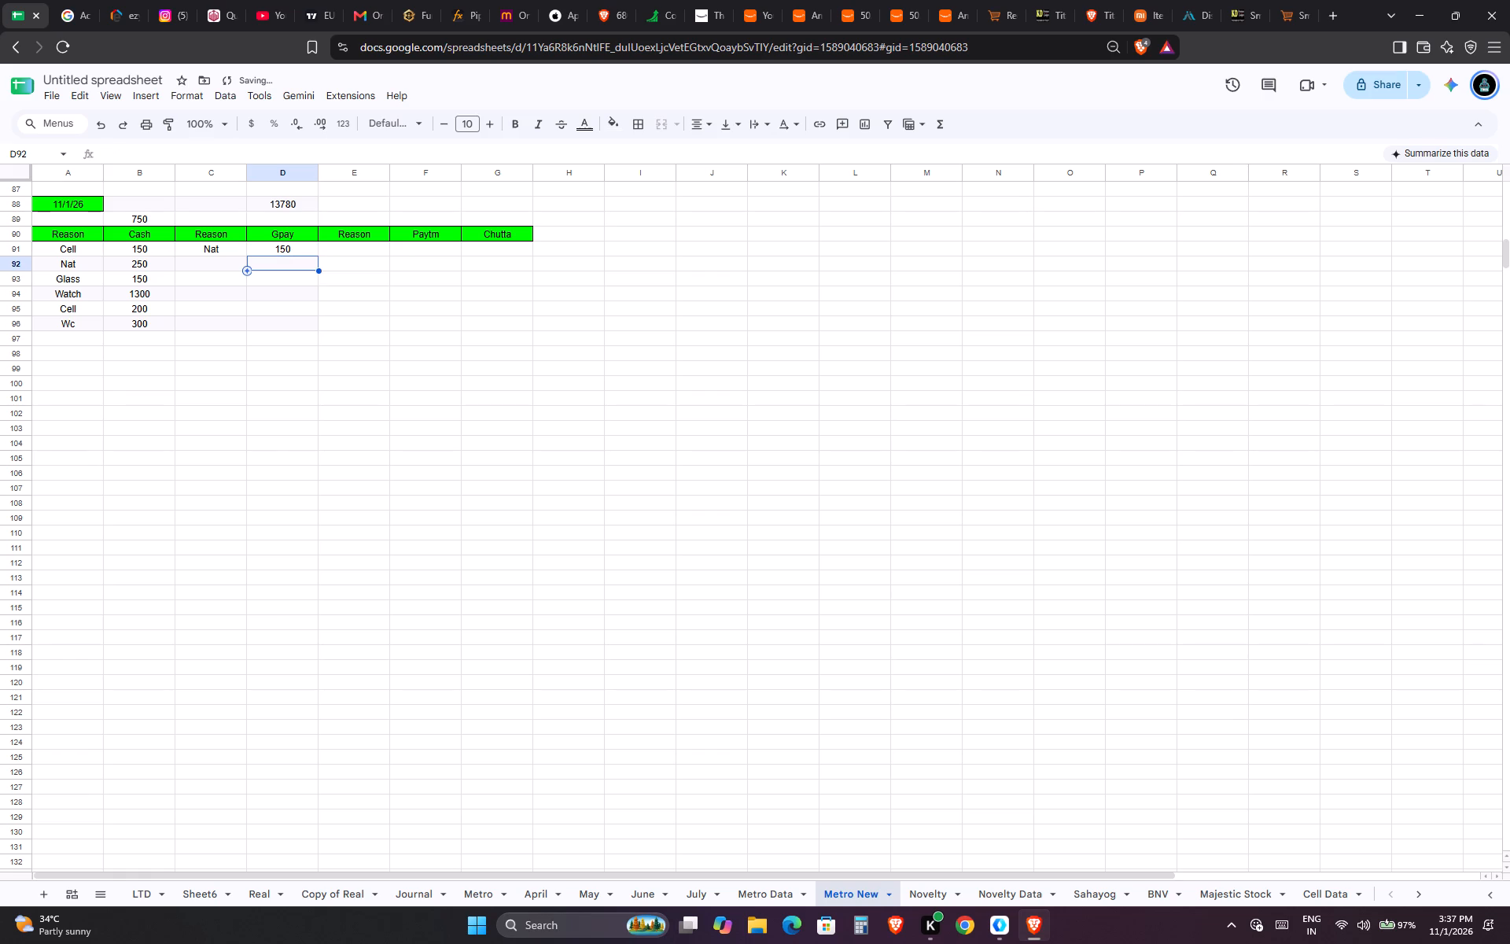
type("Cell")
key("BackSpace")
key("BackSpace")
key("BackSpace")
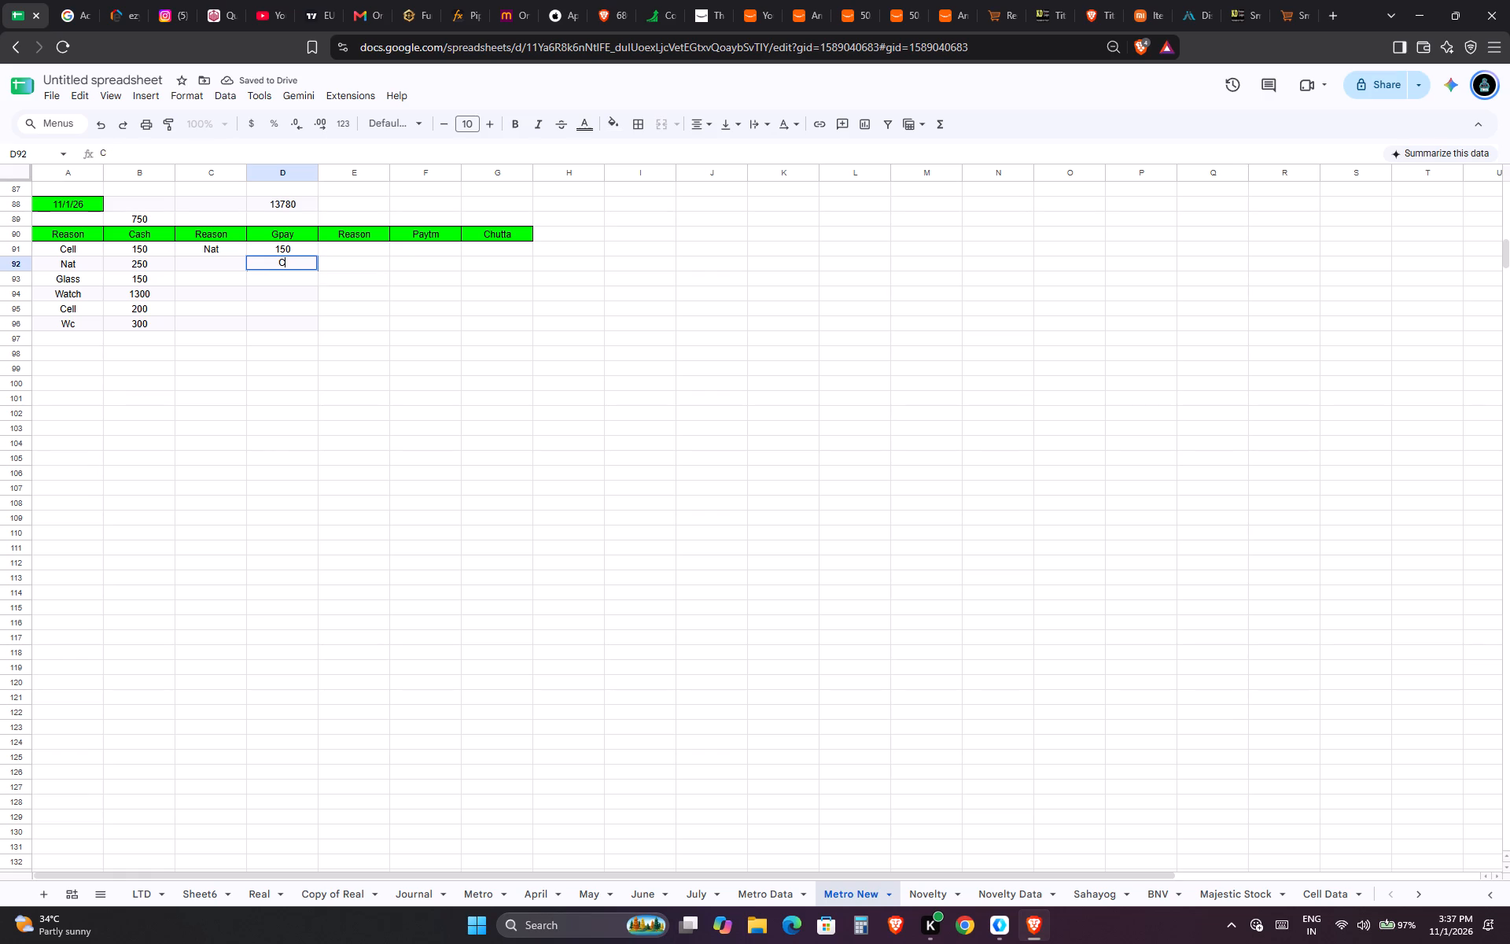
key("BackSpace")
Enter the Gpay amounts 2650, 2250, 1000 and 1500 in cells D92 to D95.
type("2650")
key("Return")
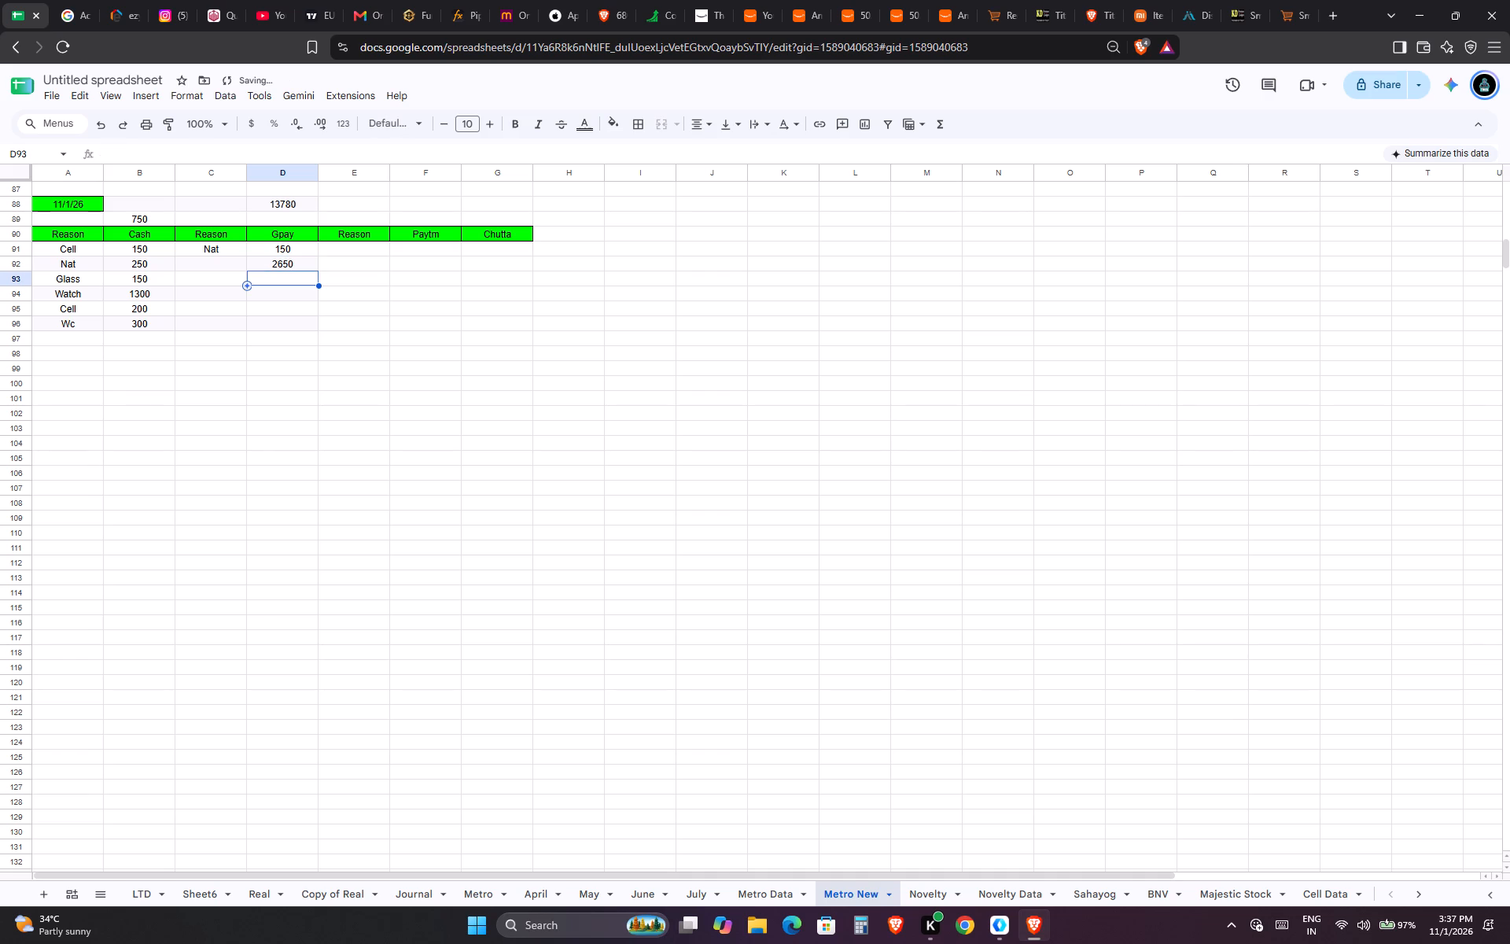
type("2250")
key("Return")
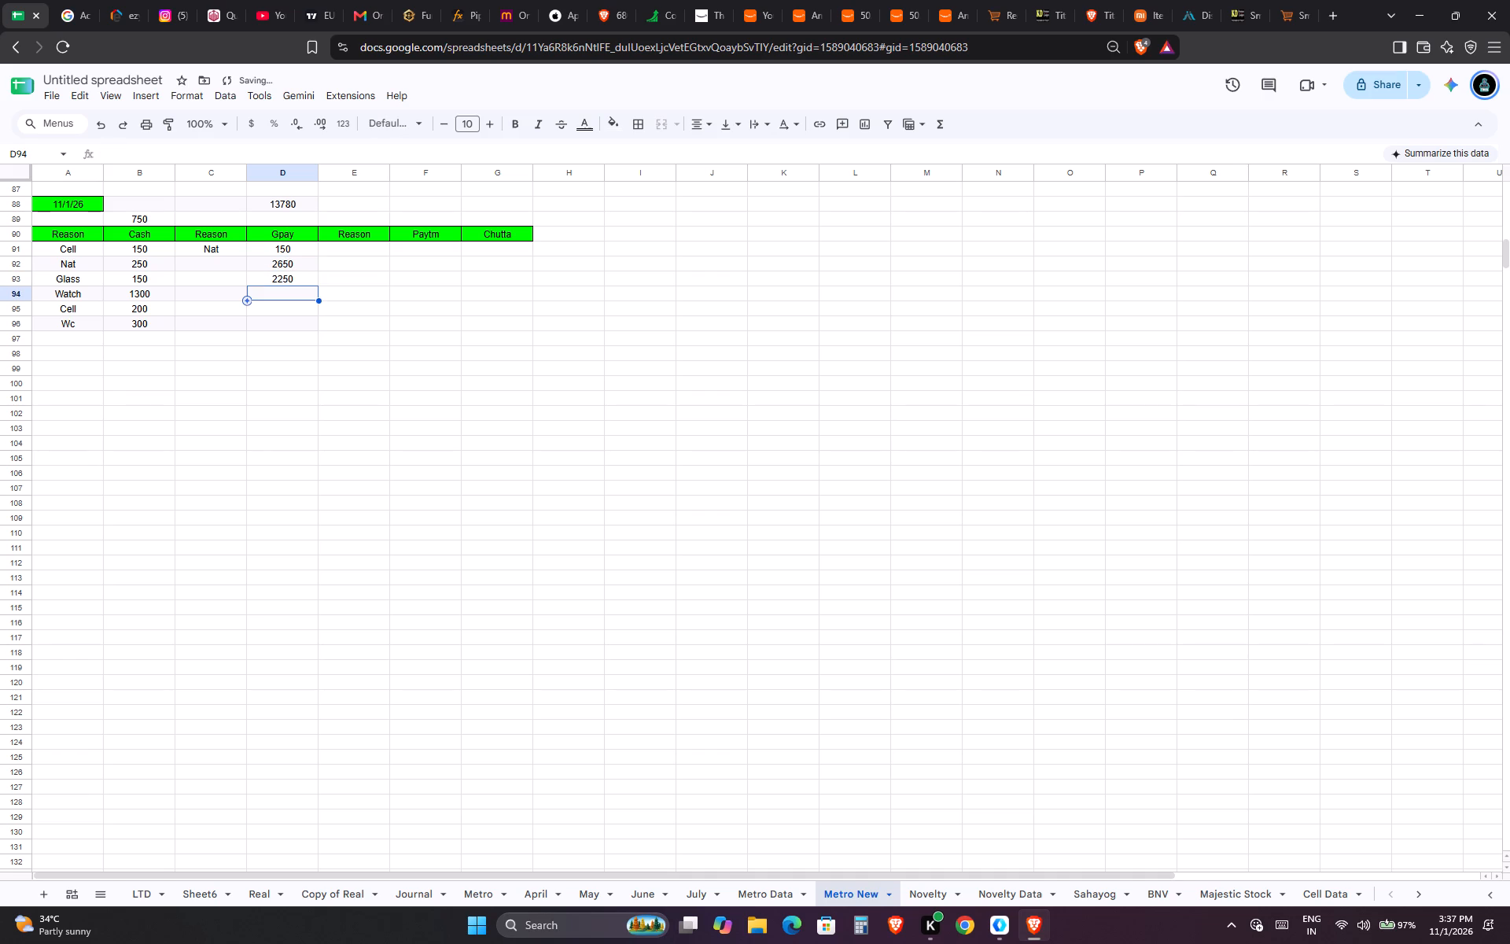
type("1000")
key("Return")
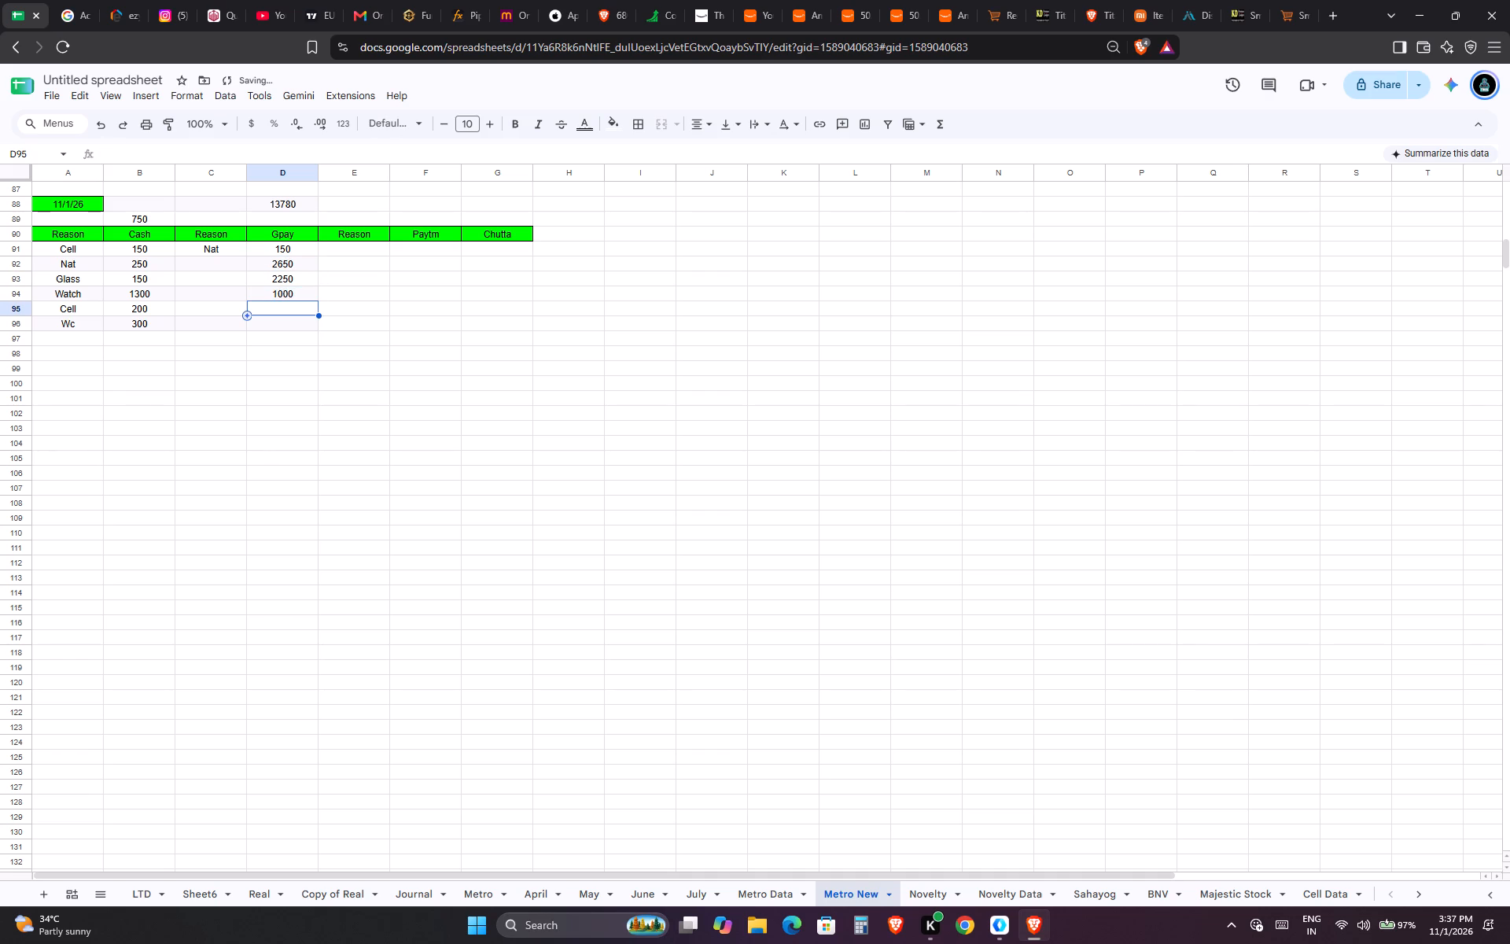
type("1500")
key("Down")
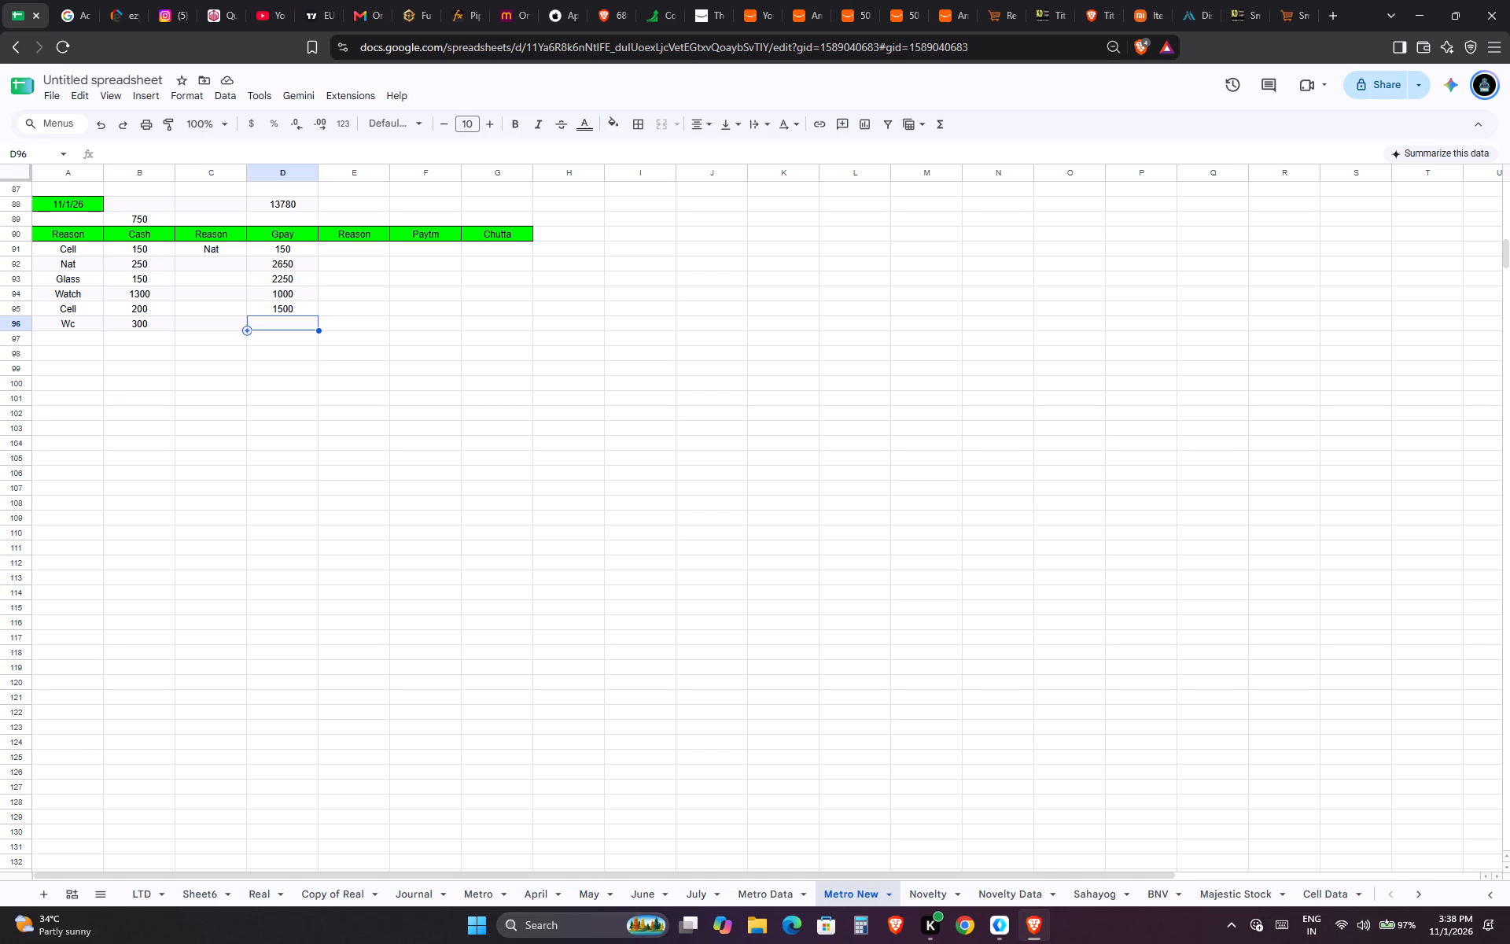
Add a Cash entry in row 97 with reason Phul and amount -100.
key("Left")
key("ctrl+Left")
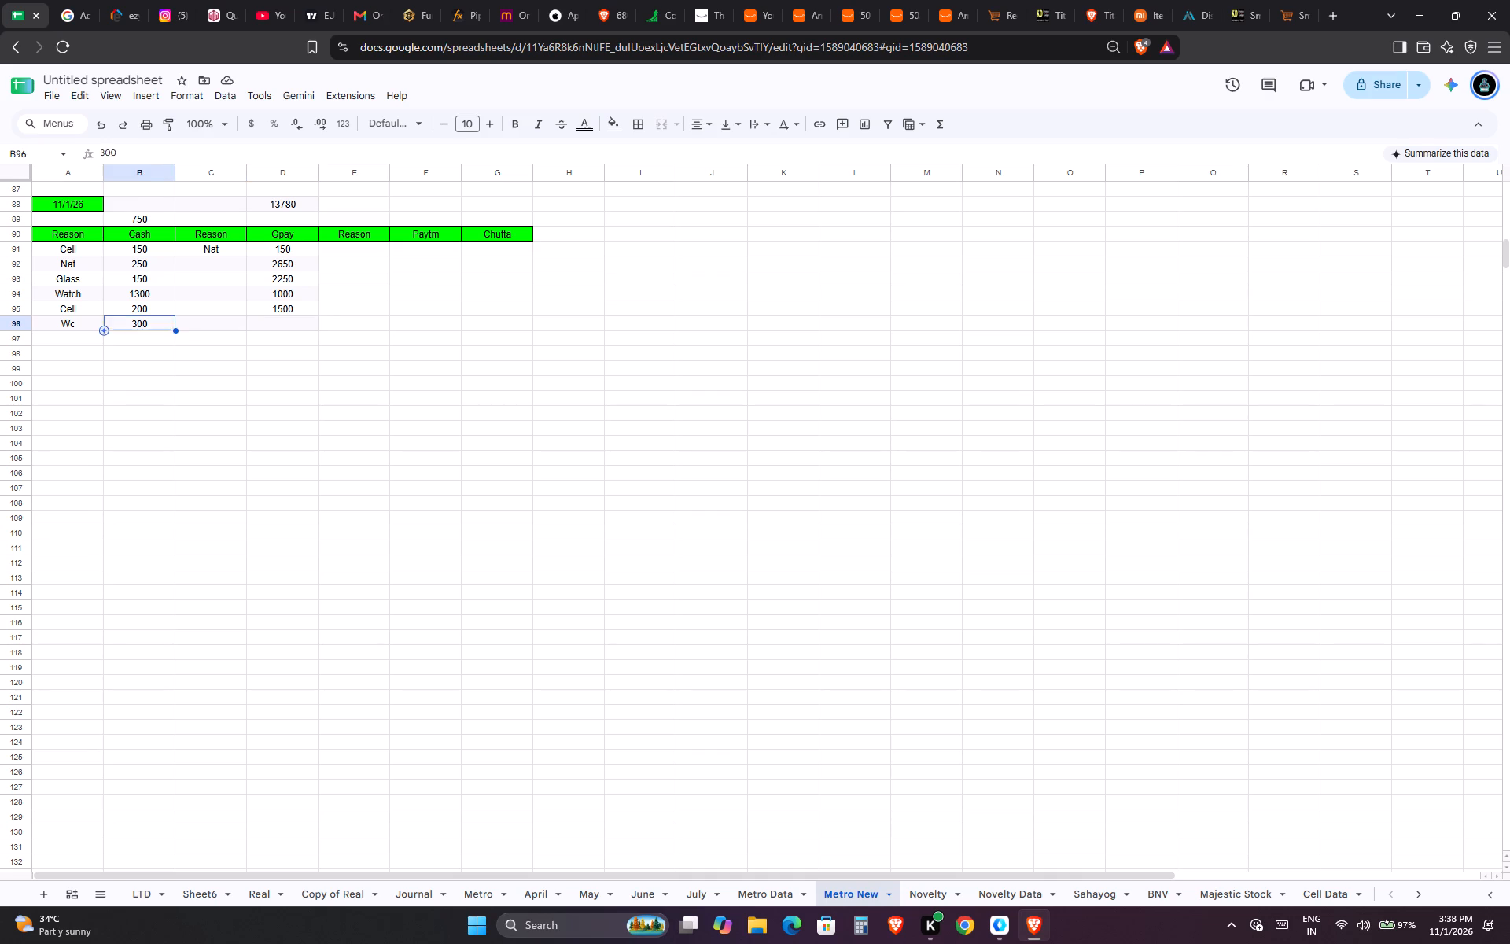
key("ctrl+Left")
key("Down")
key("Right")
type("-100")
key("Down")
key("Left")
key("Up")
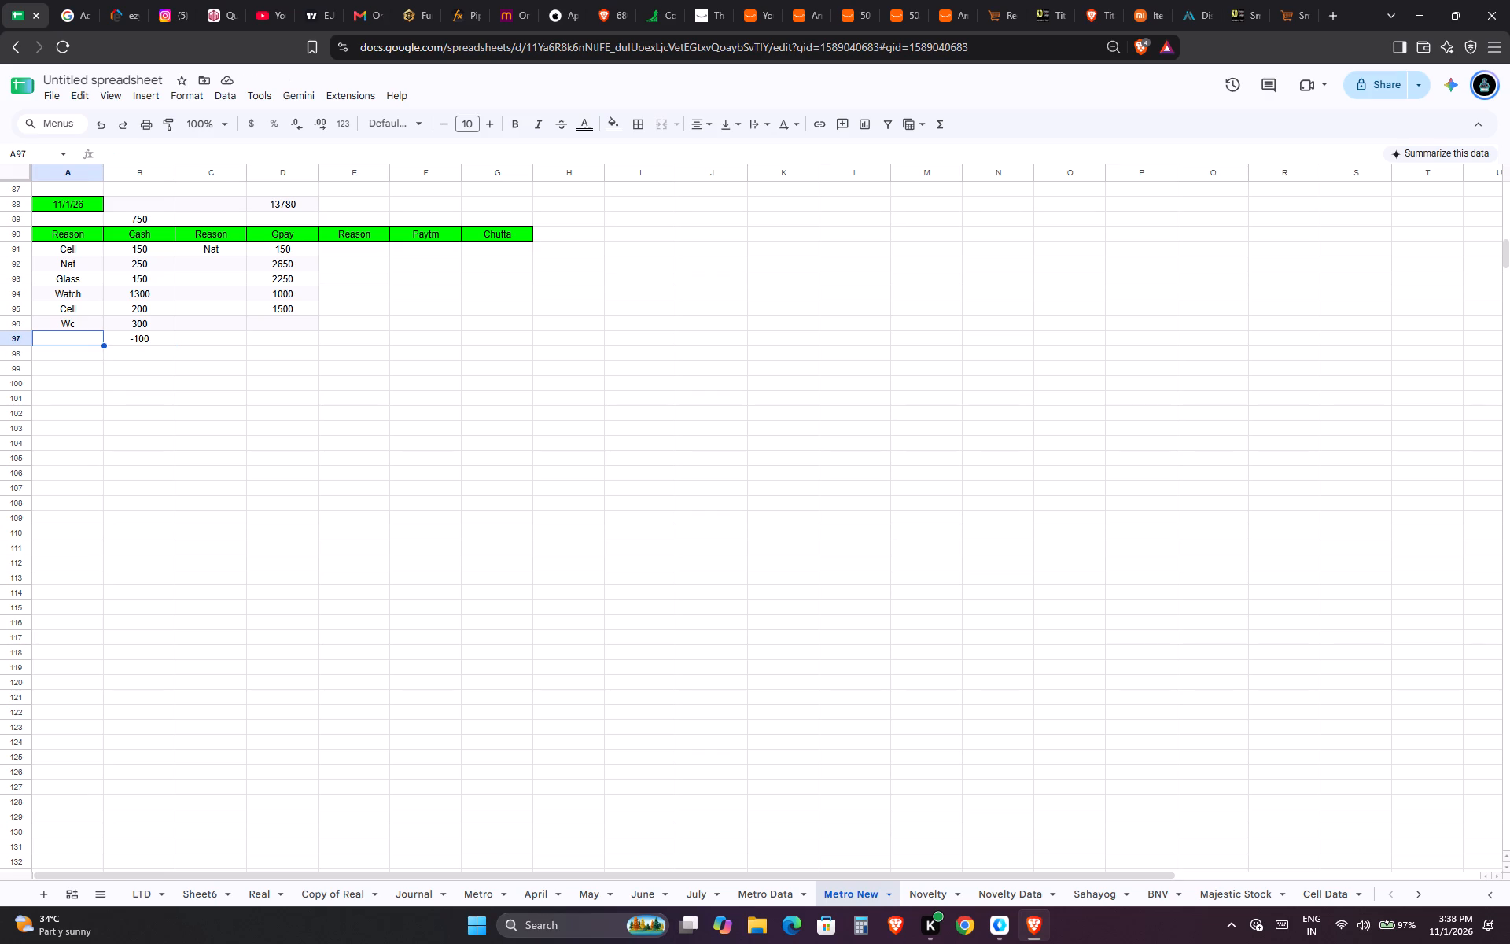
type("Phul")
key("Right")
key("Right")
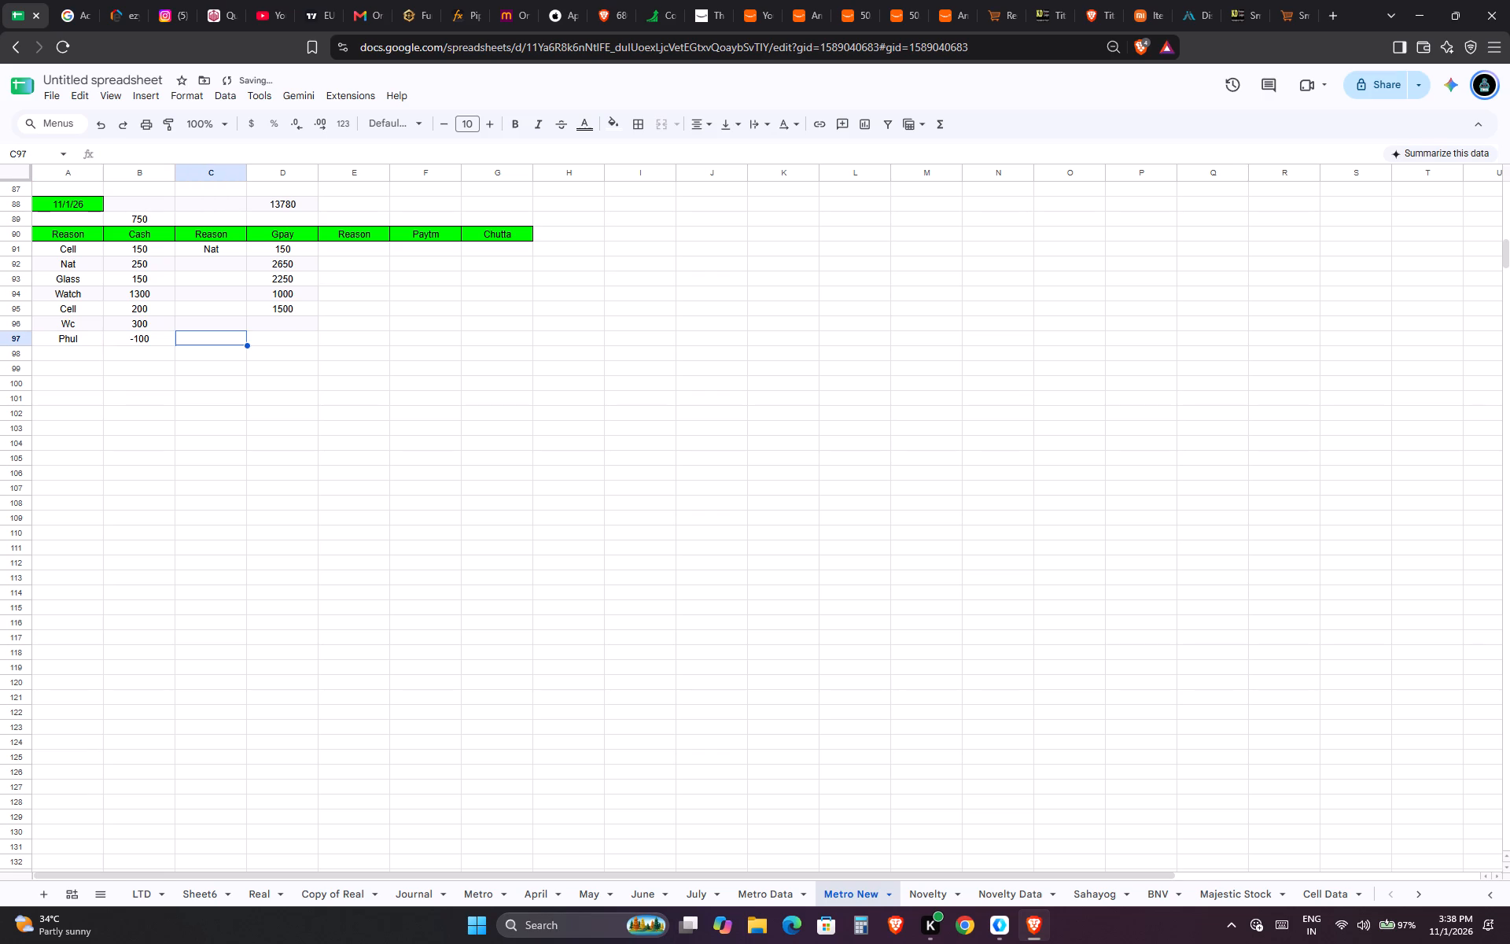
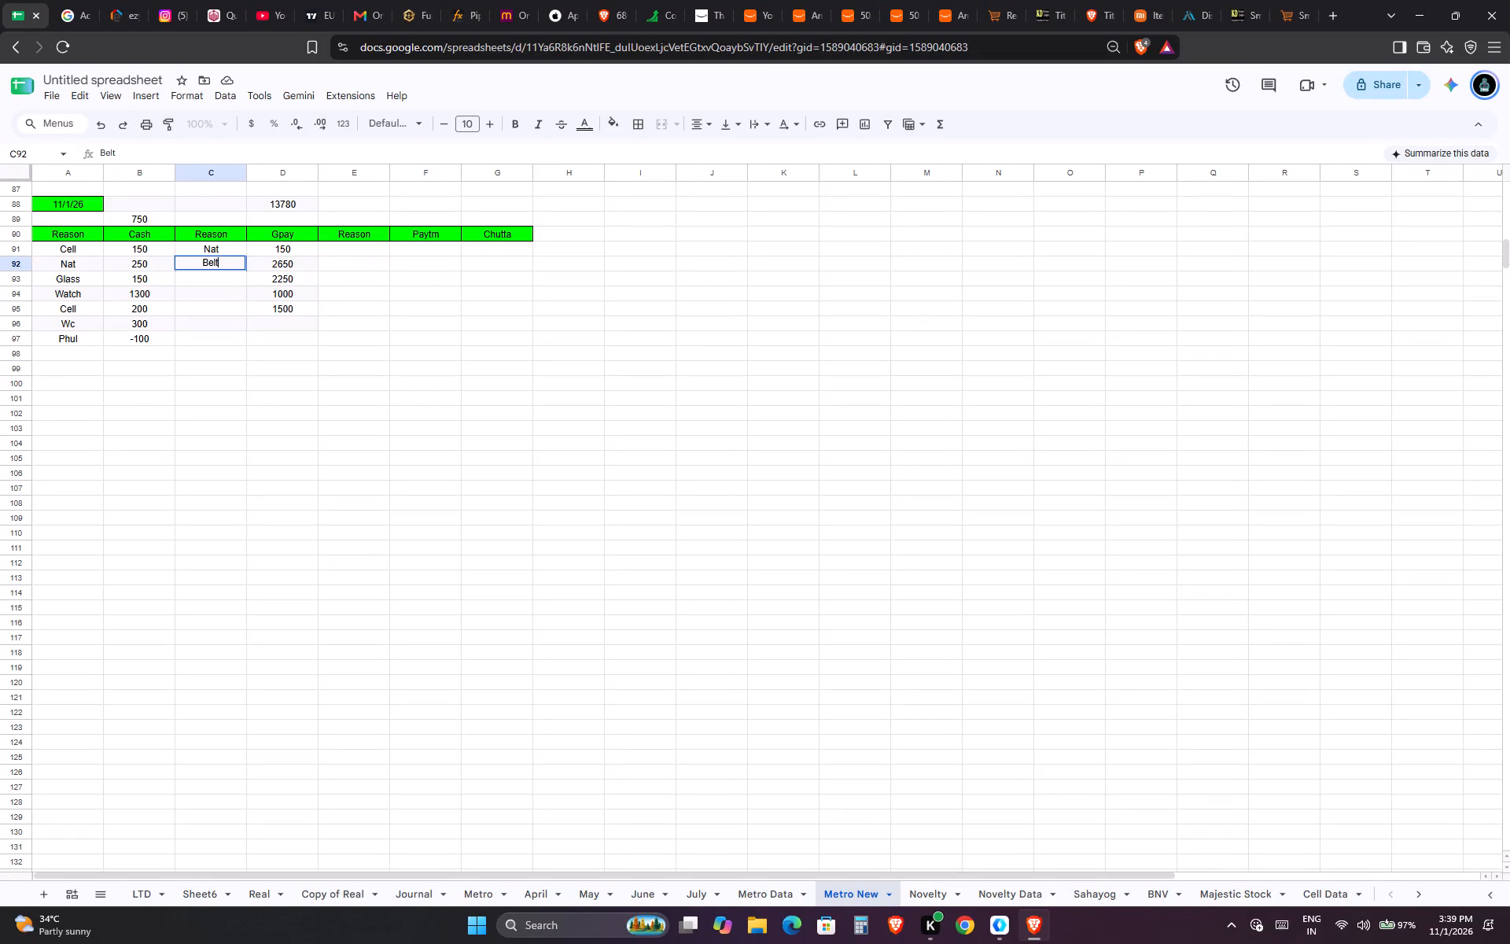
Fill in the Gpay reasons in cells C92 to C95 as Belt+Cell+Watch, Wc, Wc and Watch.
type("Ce")
type("ll+")
type("Watch")
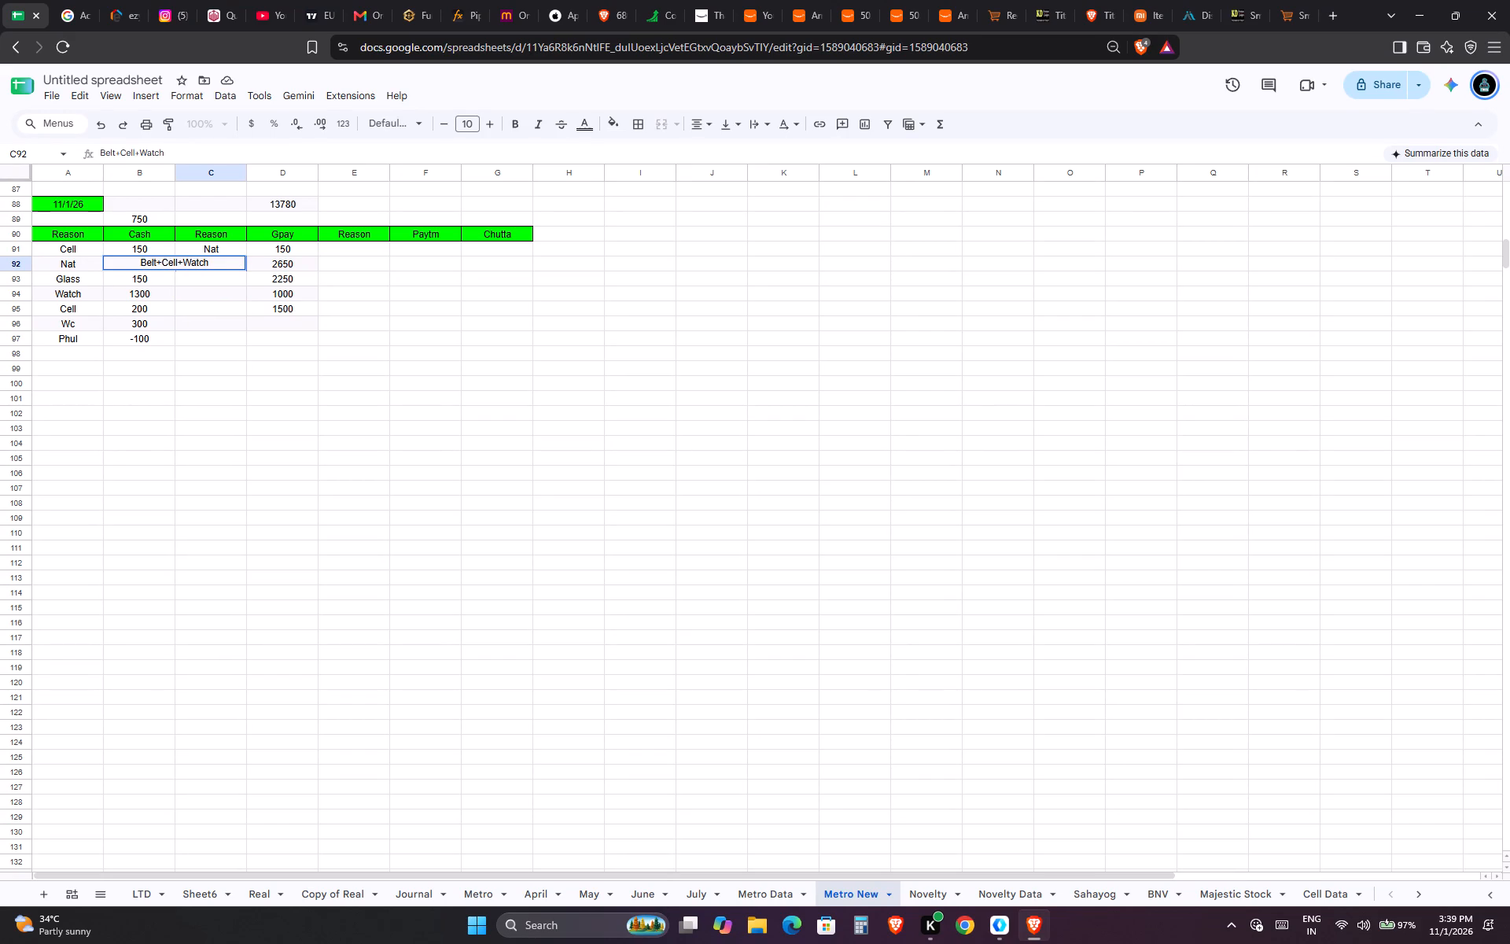
key("Return")
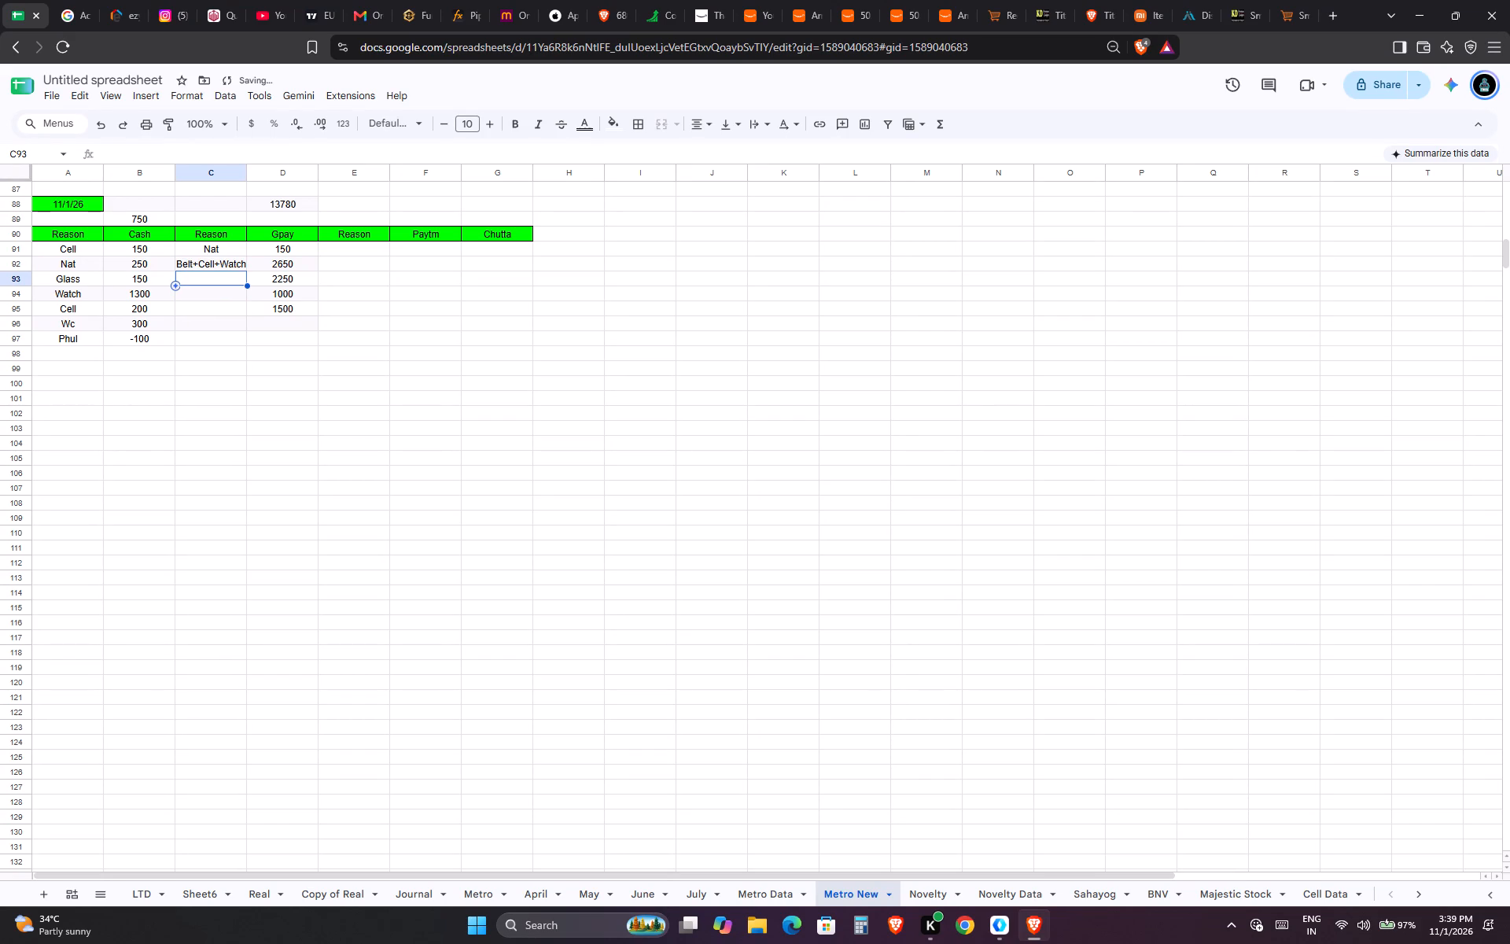
key("shift+w")
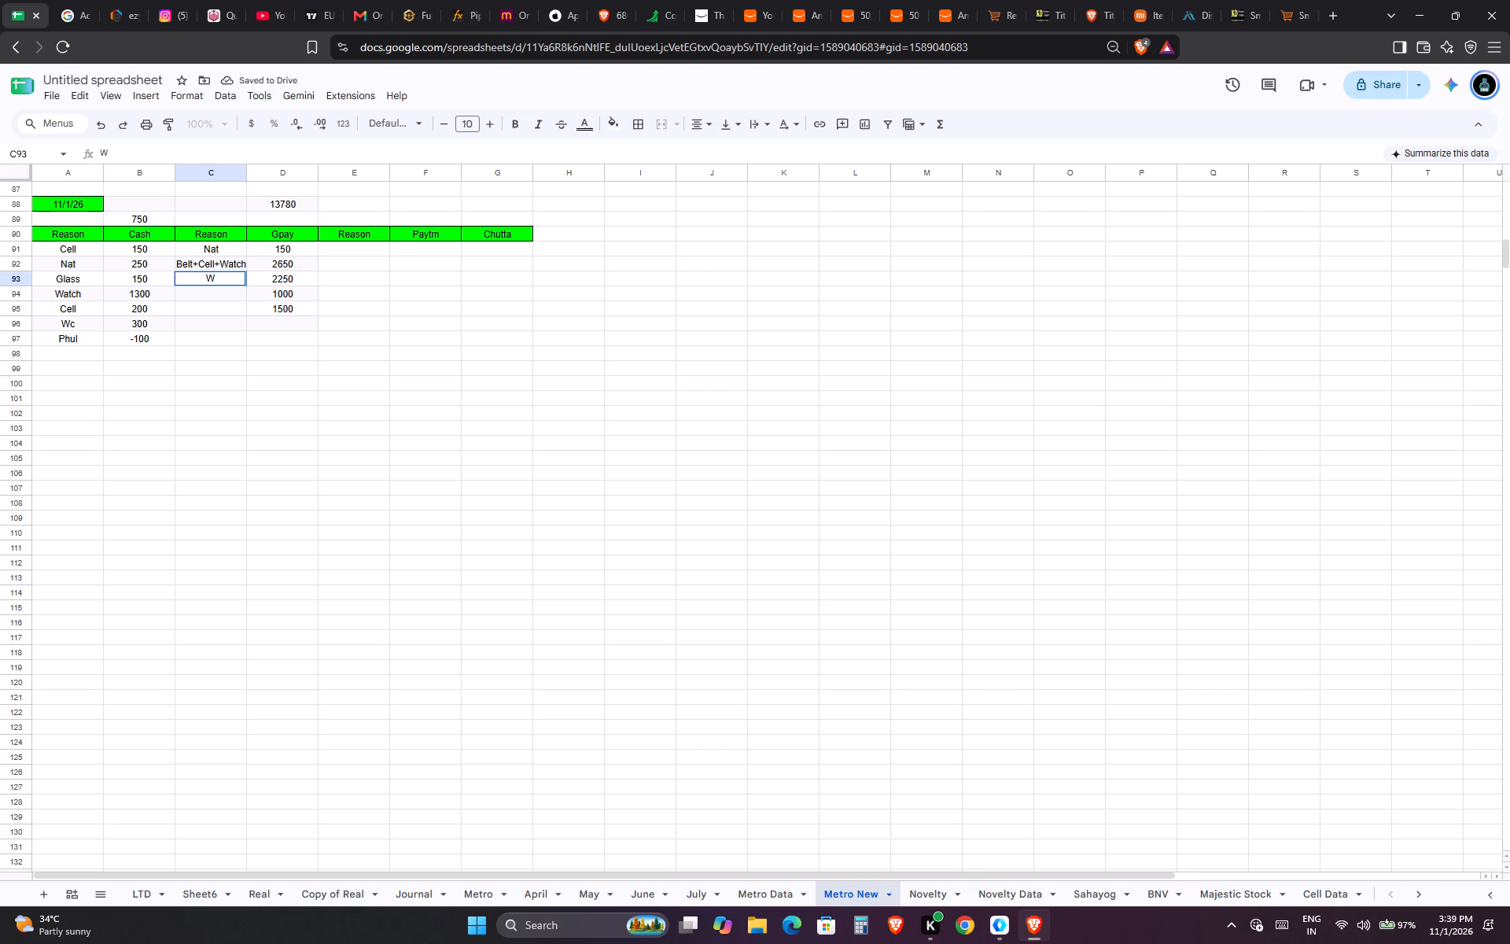
key("c")
key("Return")
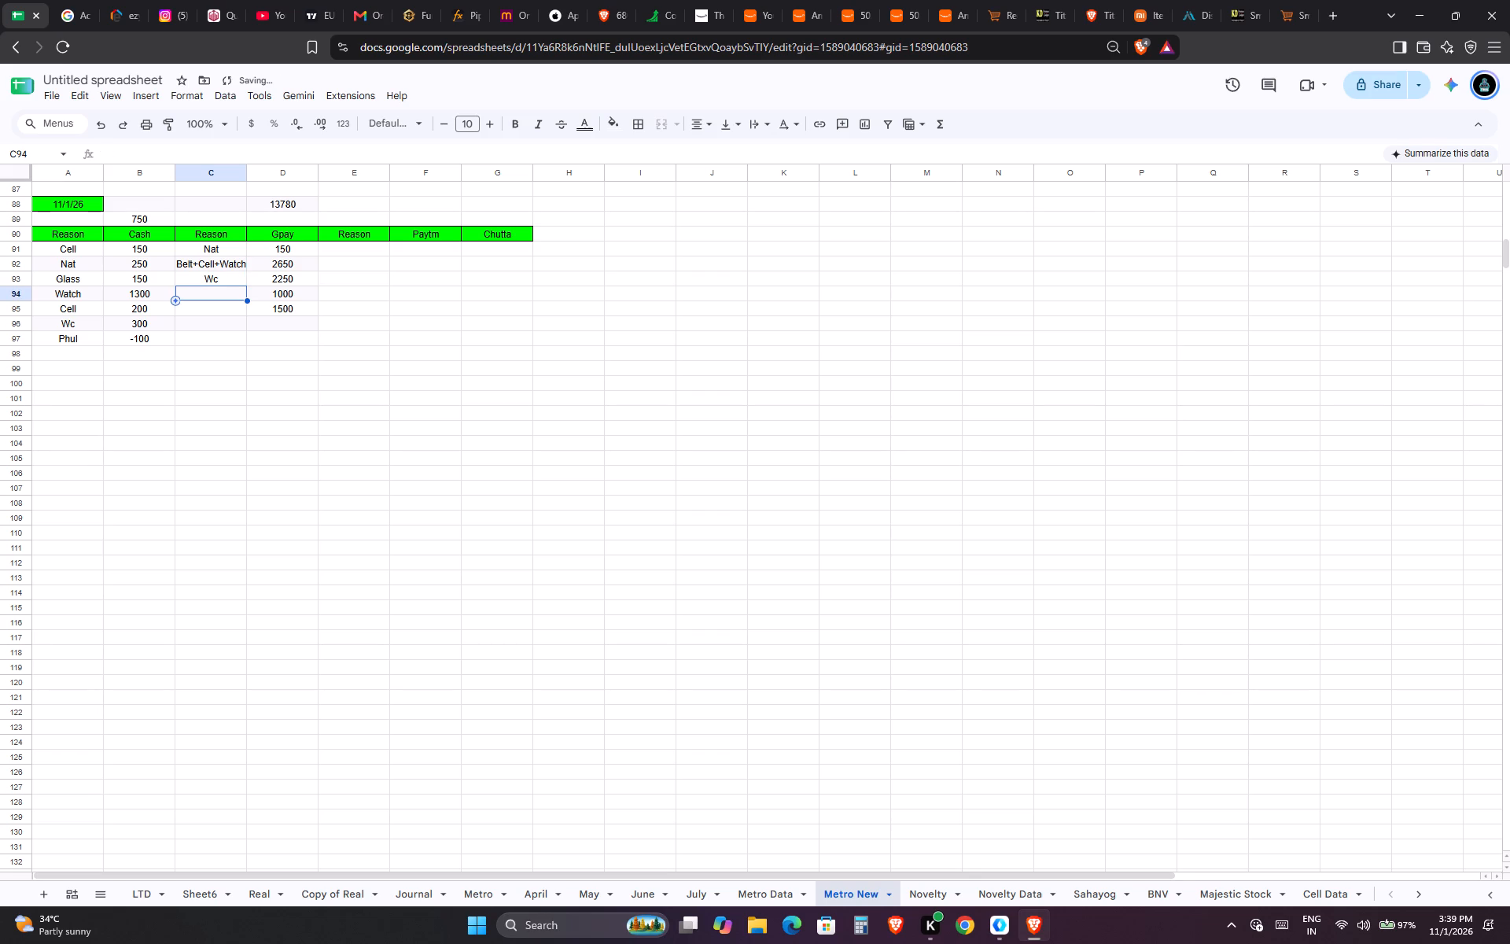
key("ctrl+d")
key("Down")
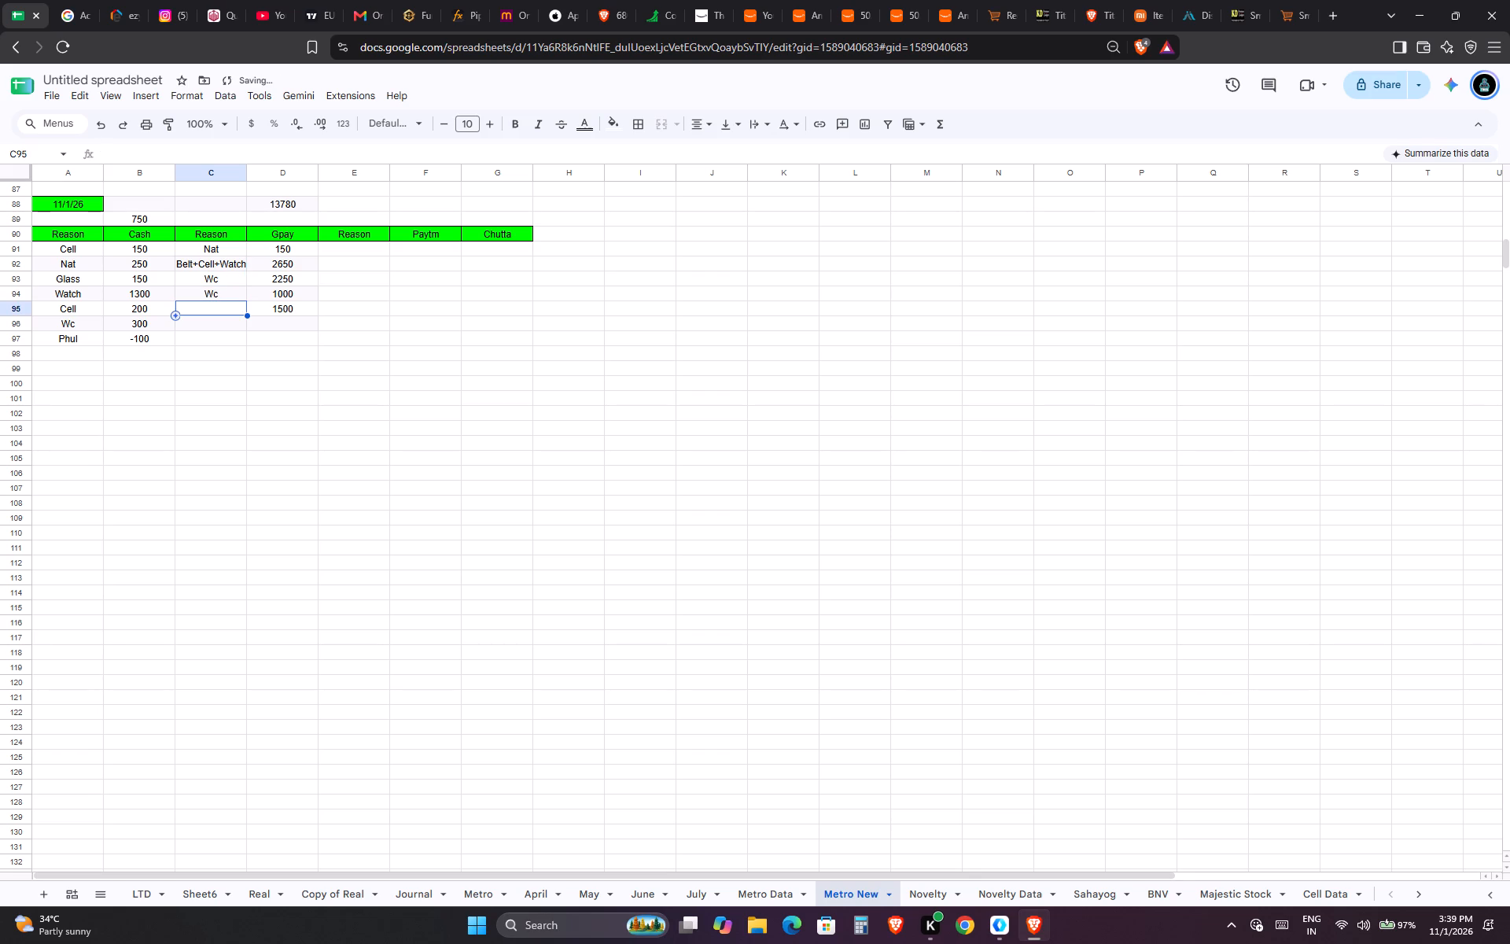
type("Wa")
type("tch")
key("Tab")
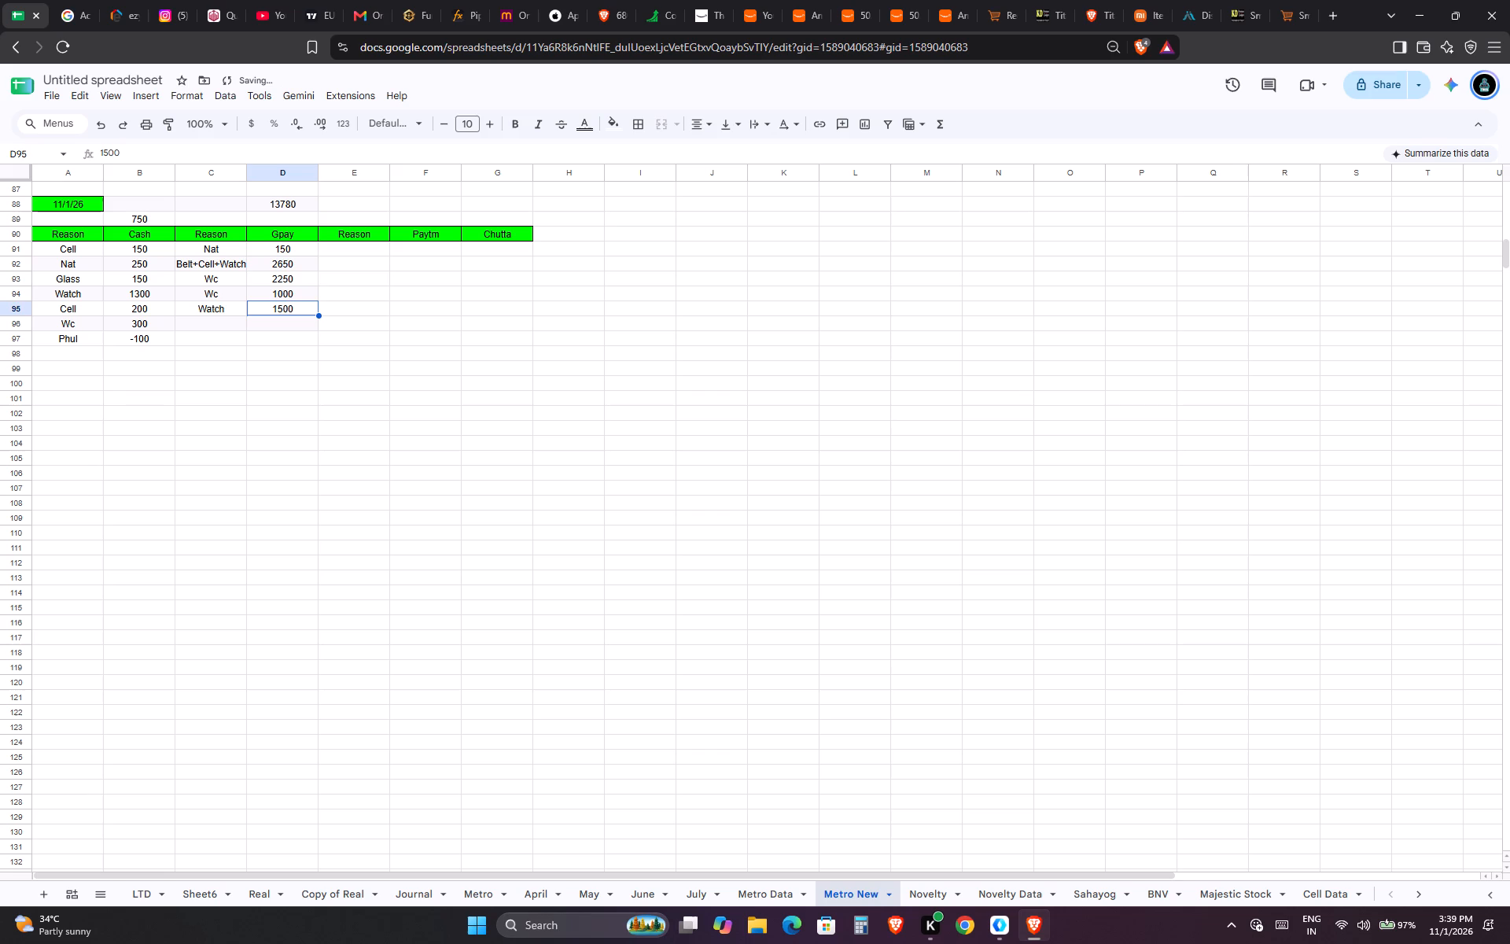
Check the sum of the Gpay amounts in D91 to D95 against the day's payments in Google Pay for Business.
key("Up")
key("ctrl+Up")
key("Down")
key("ctrl+shift+Down")
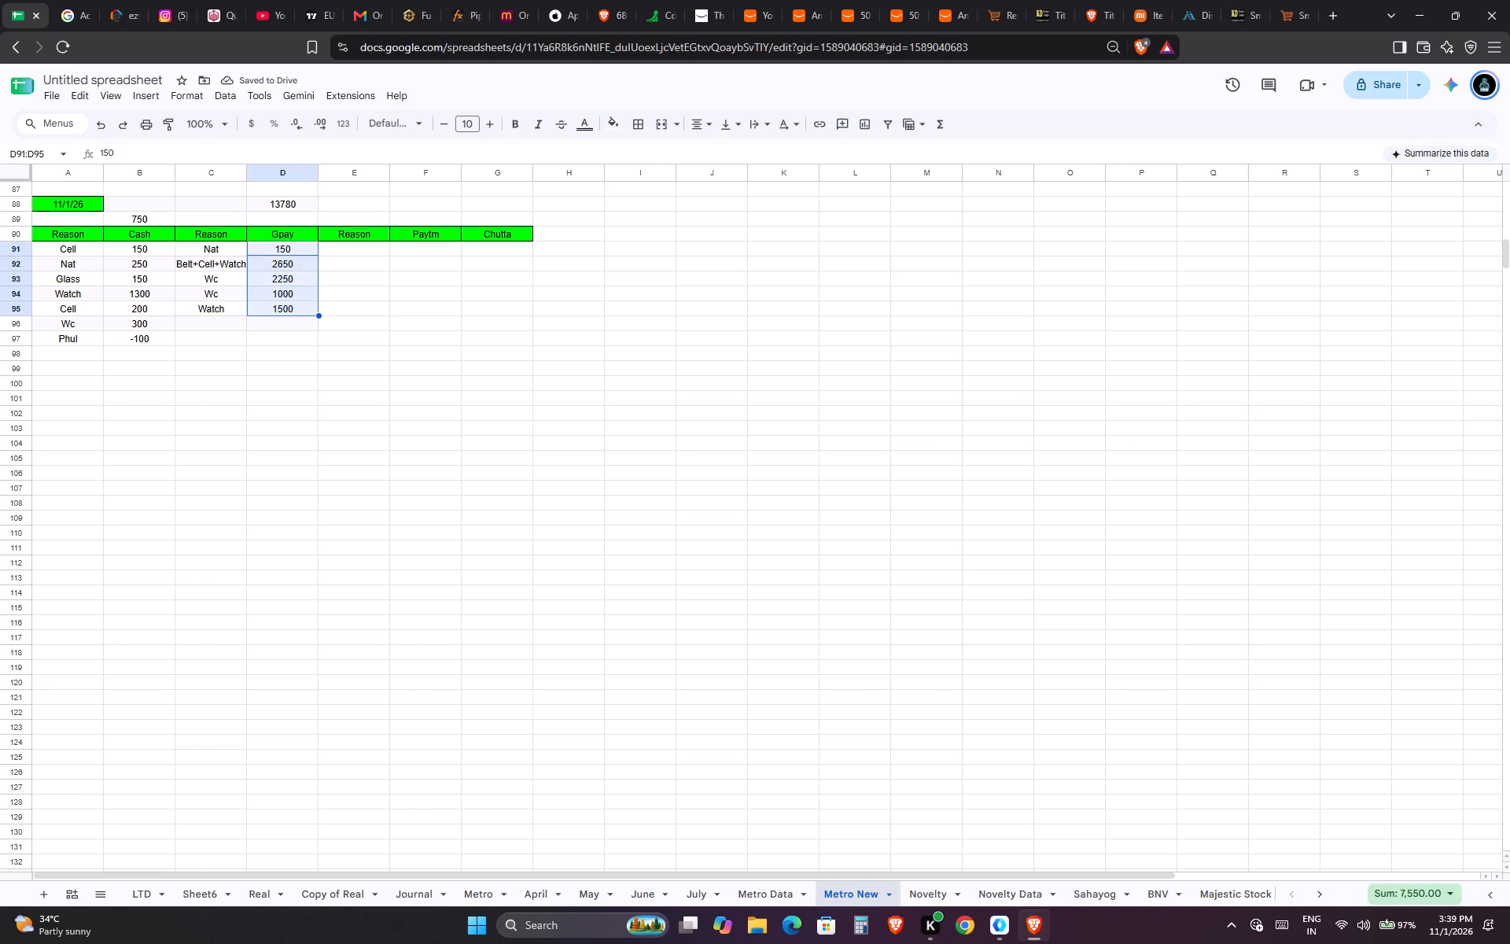
key("ctrl+Tab")
key("ctrl+shift+Tab")
Enter the Gpay amounts 650 and 200 in cells D96 and D97.
key("ctrl+Down")
key("ctrl+Up")
key("Down")
key("Down")
key("ctrl+Down")
key("Down")
type("650")
key("Down")
type("200")
Enter the matching Gpay reasons Wc in C96 and Belt in C97.
key("Left")
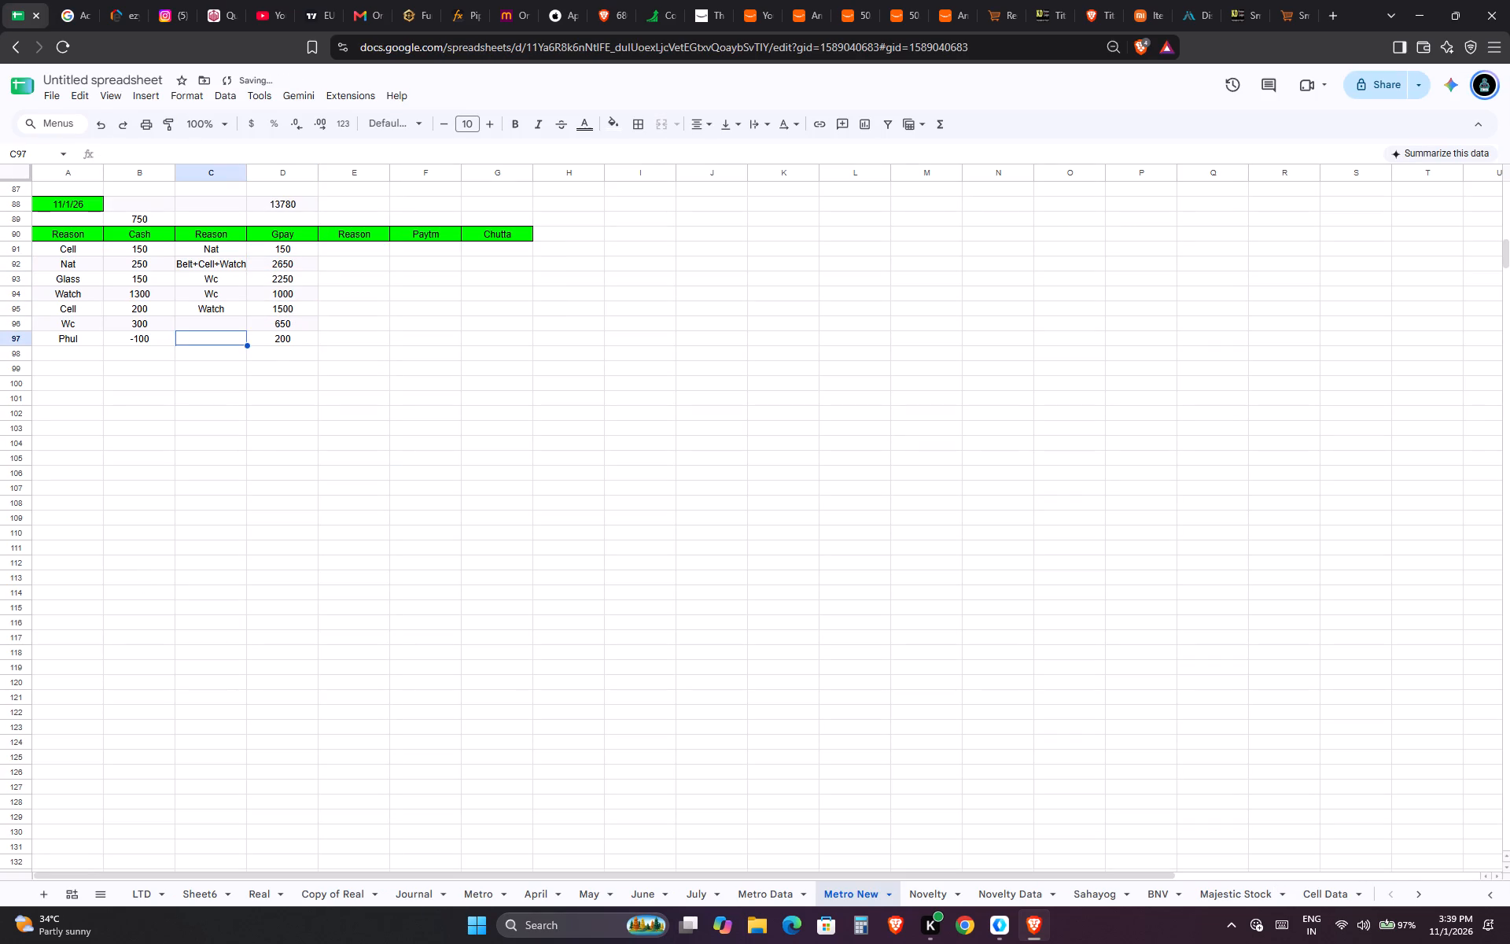
key("Up")
type("Wc")
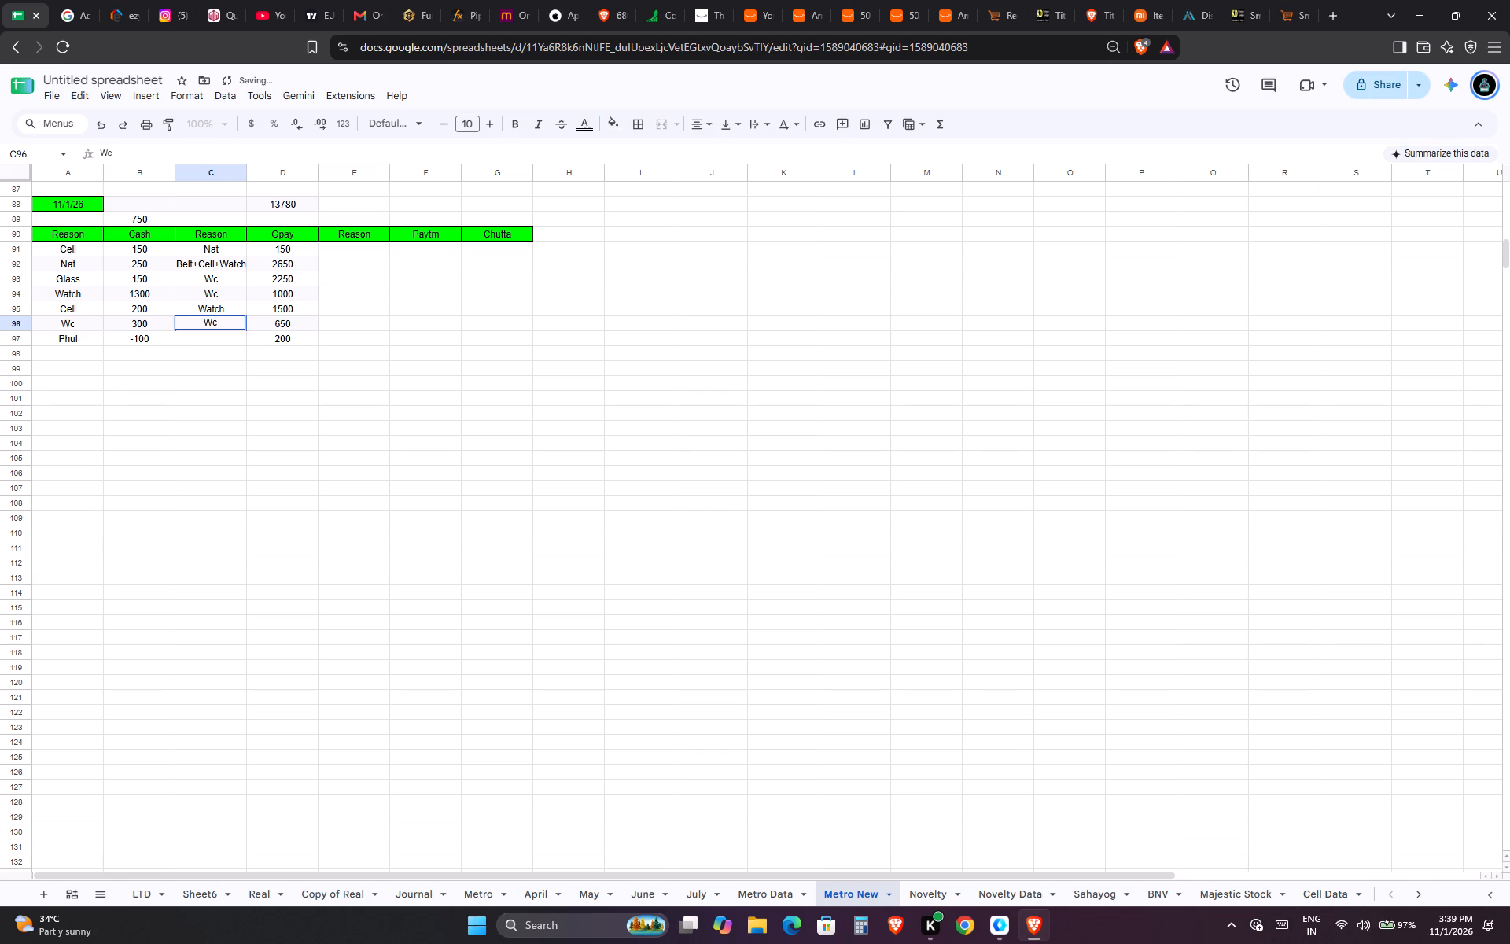
key("Down")
key("shift+b")
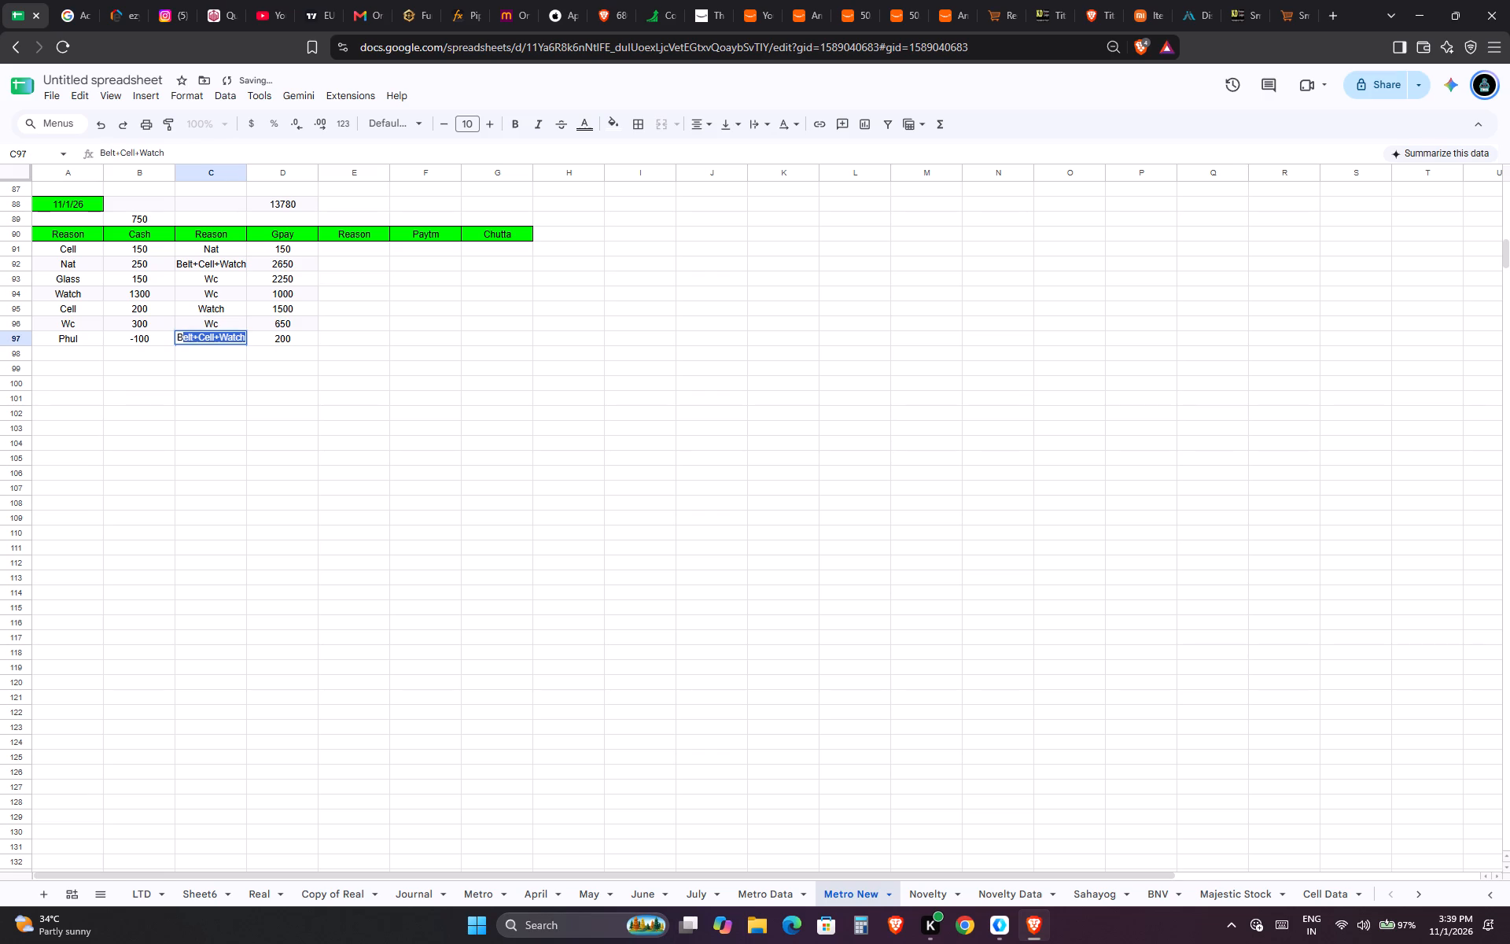
type("elt")
key("BackSpace")
key("Tab")
Compare the sum and count of the Gpay amounts in D91 to D97 with today's payments in Google Pay for Business.
key("ctrl+Up")
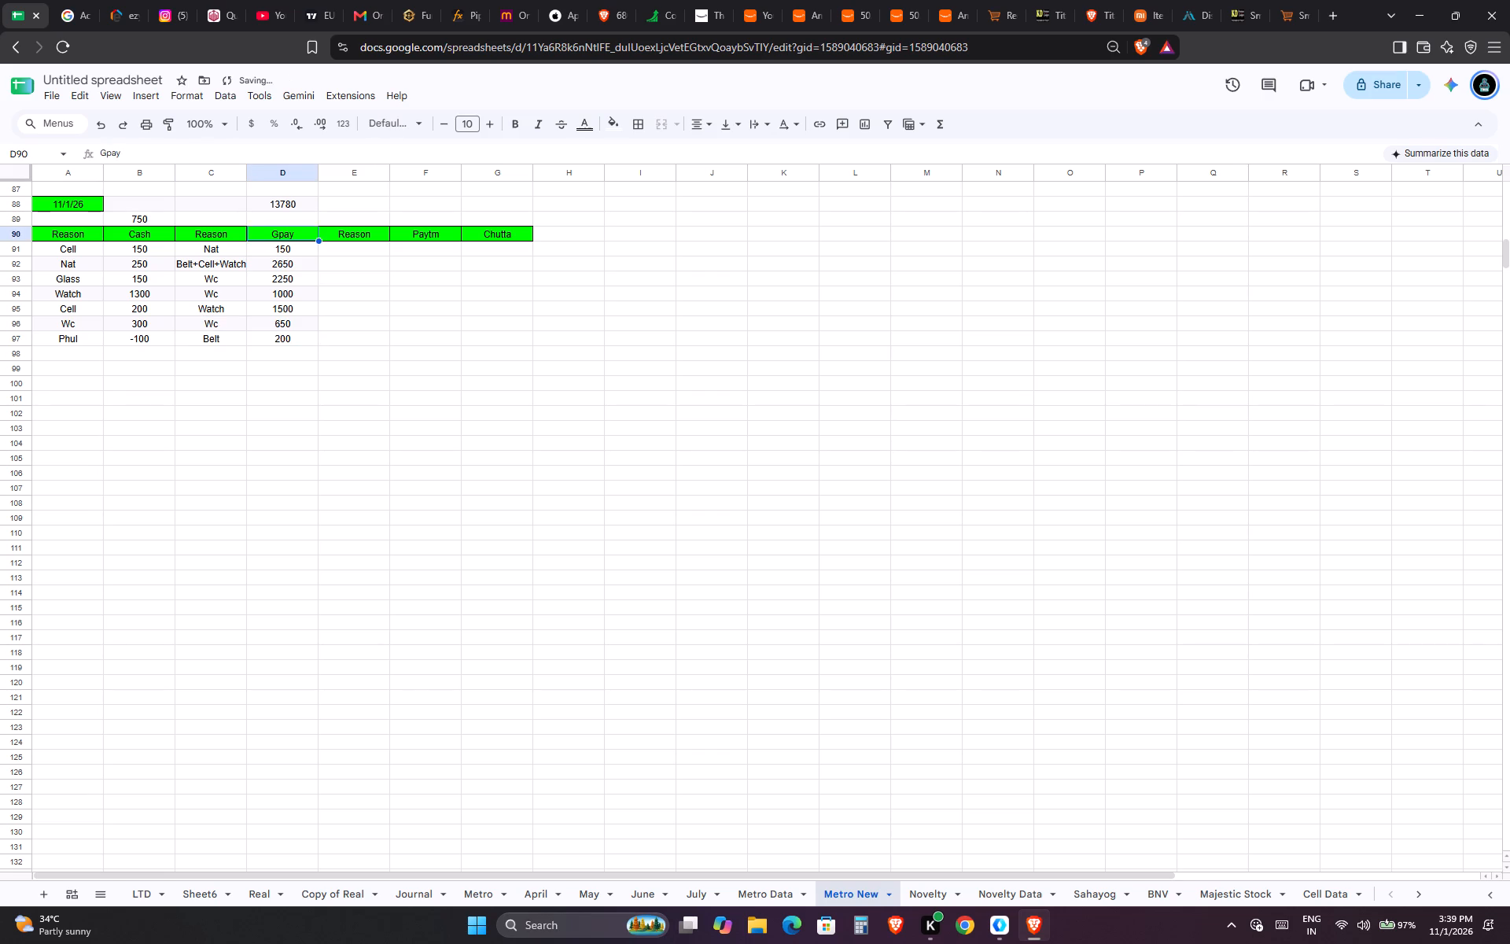
key("Down")
key("ctrl+shift+Down")
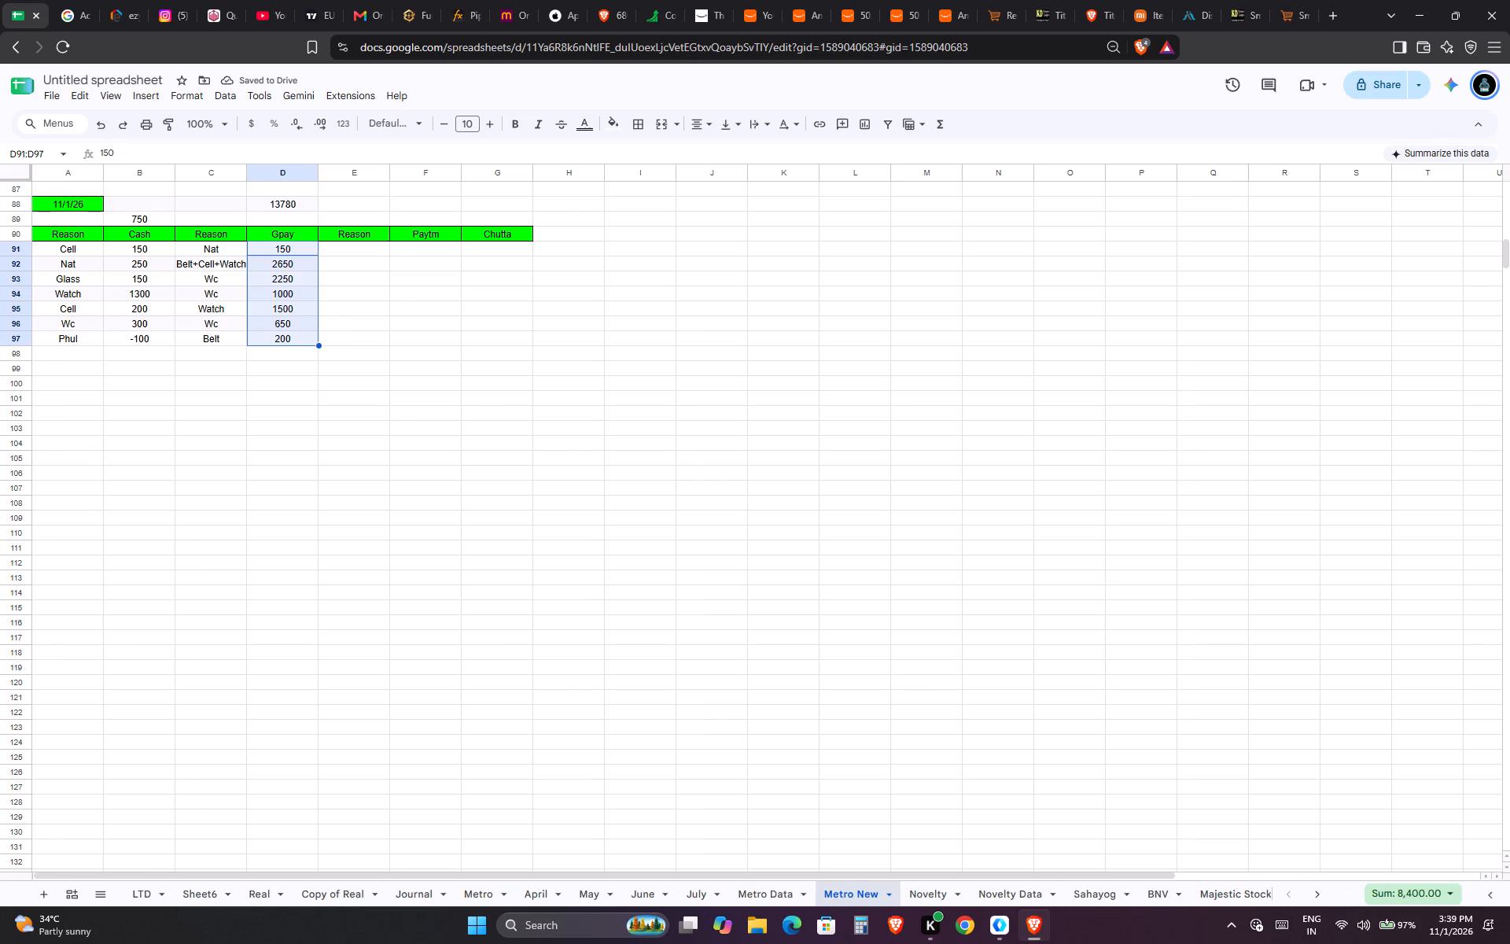
key("ctrl+Tab")
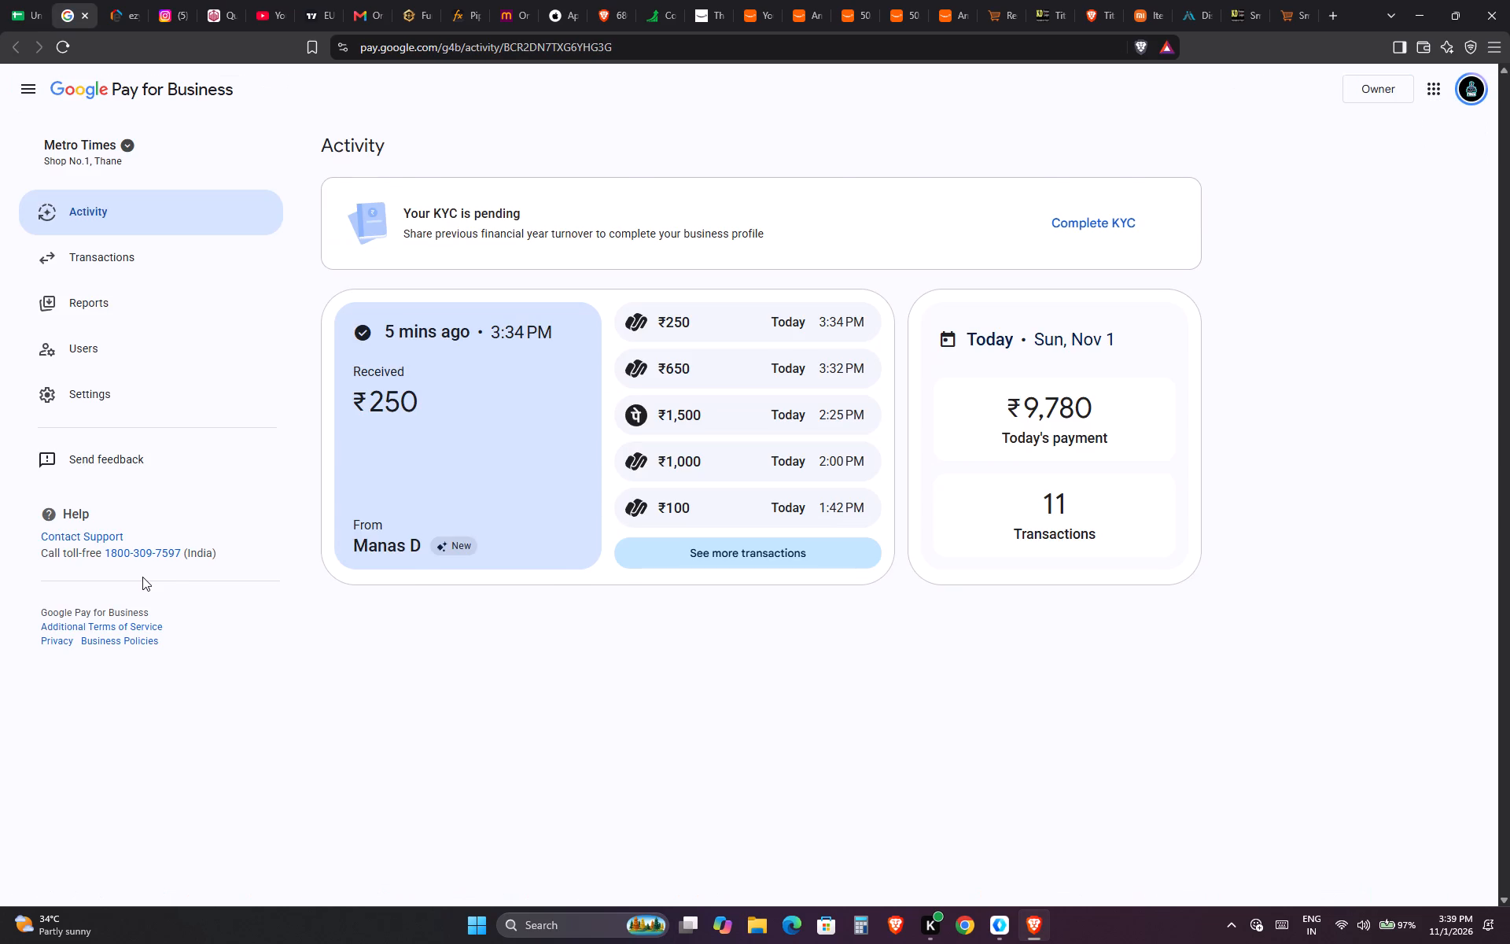
key("ctrl+shift+Tab")
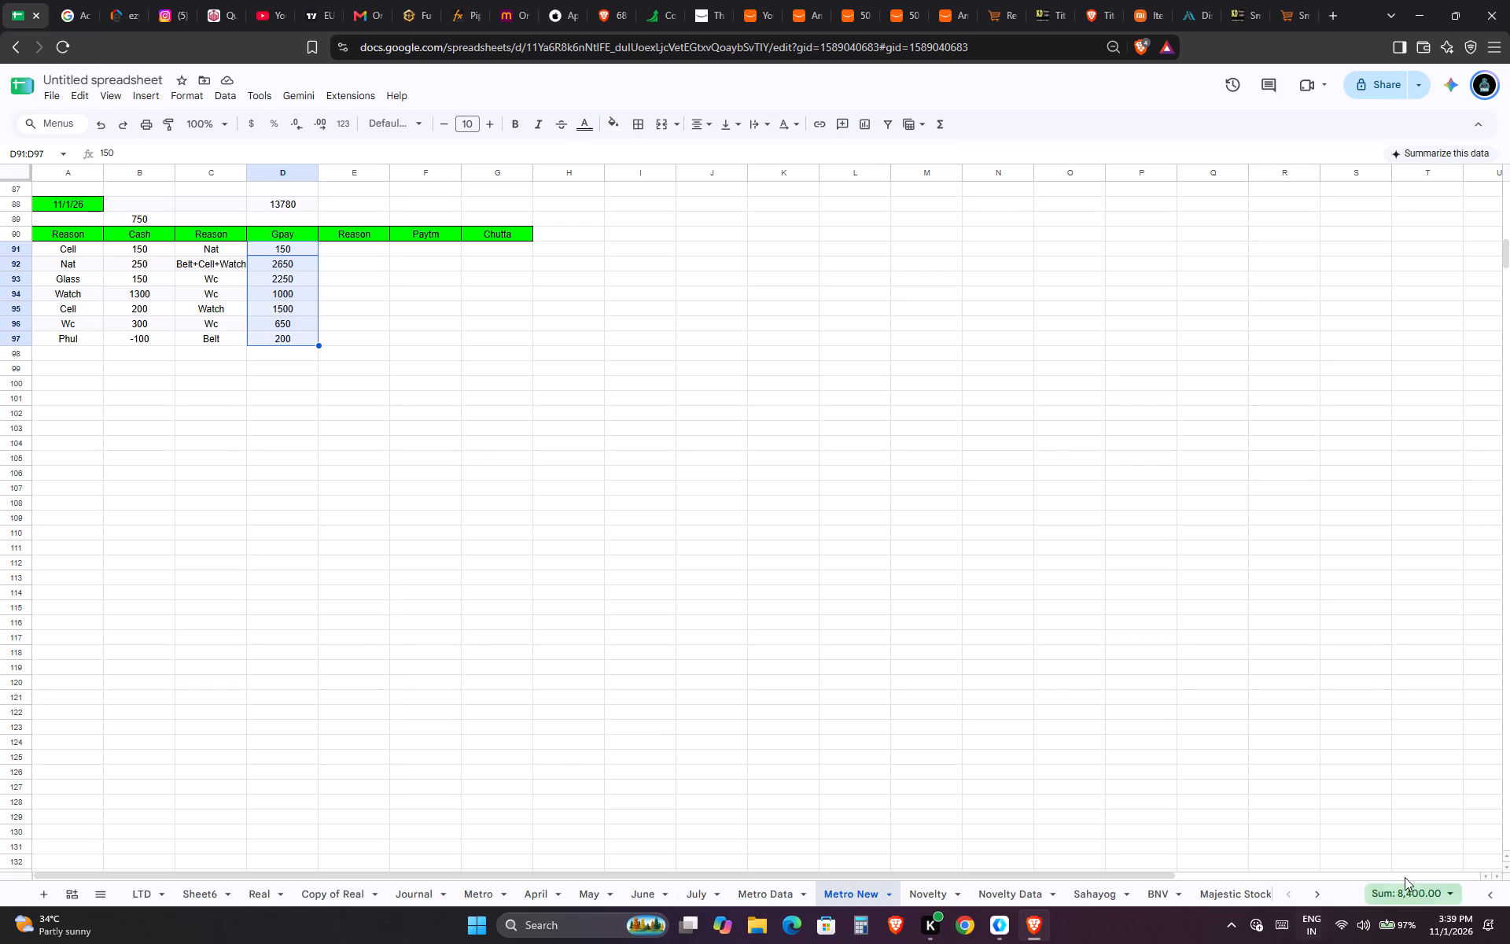
left_click(1416, 896)
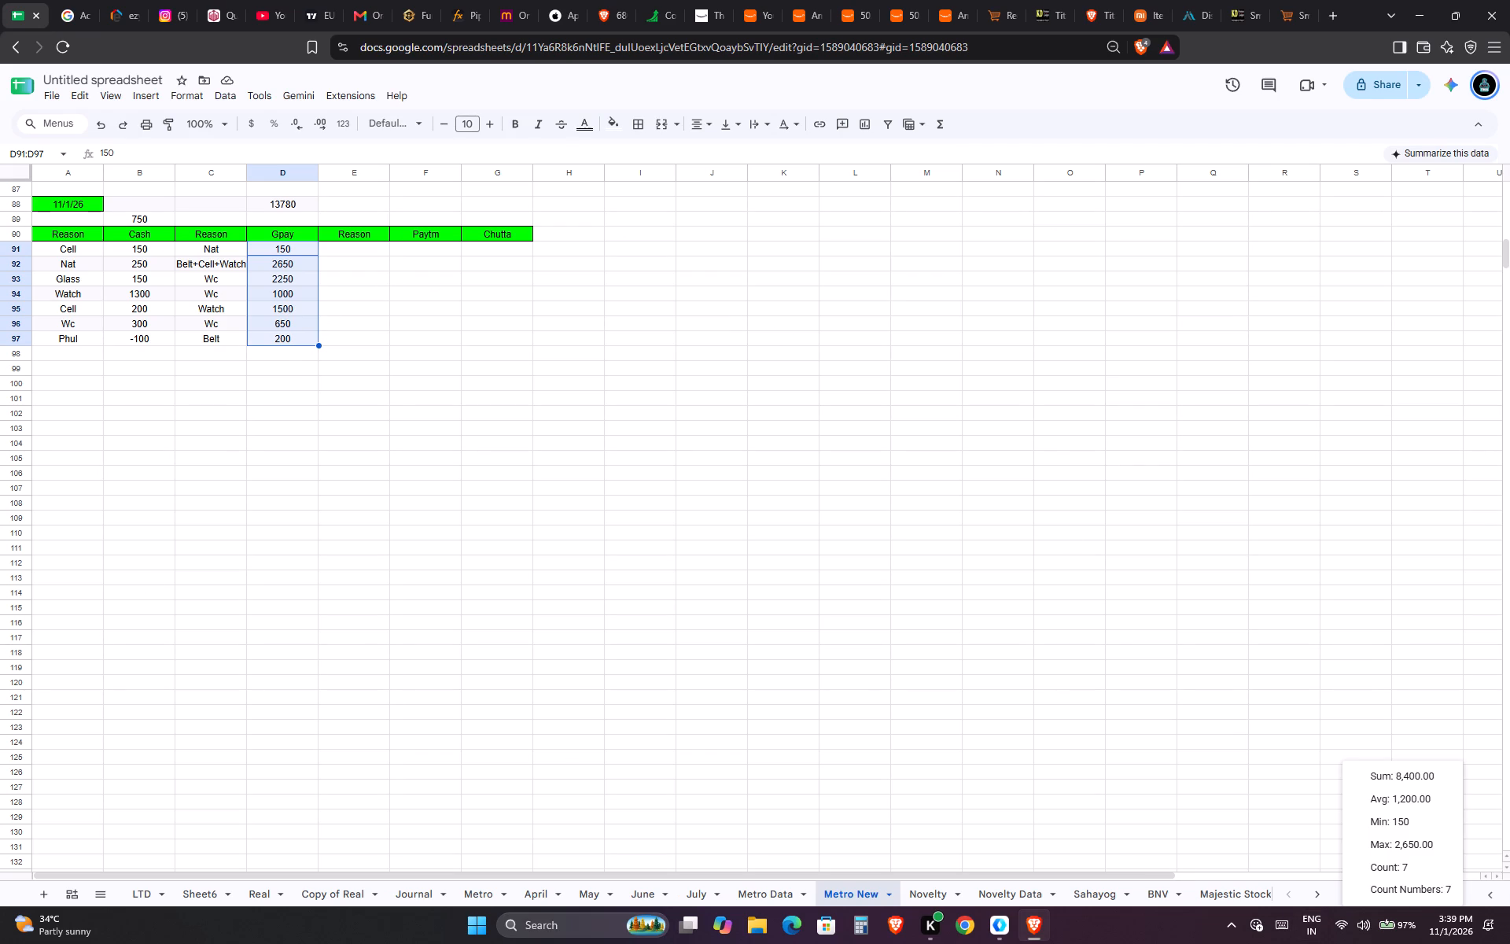
Switch to Google Pay for Business and open the full transactions list.
key("ctrl+Tab")
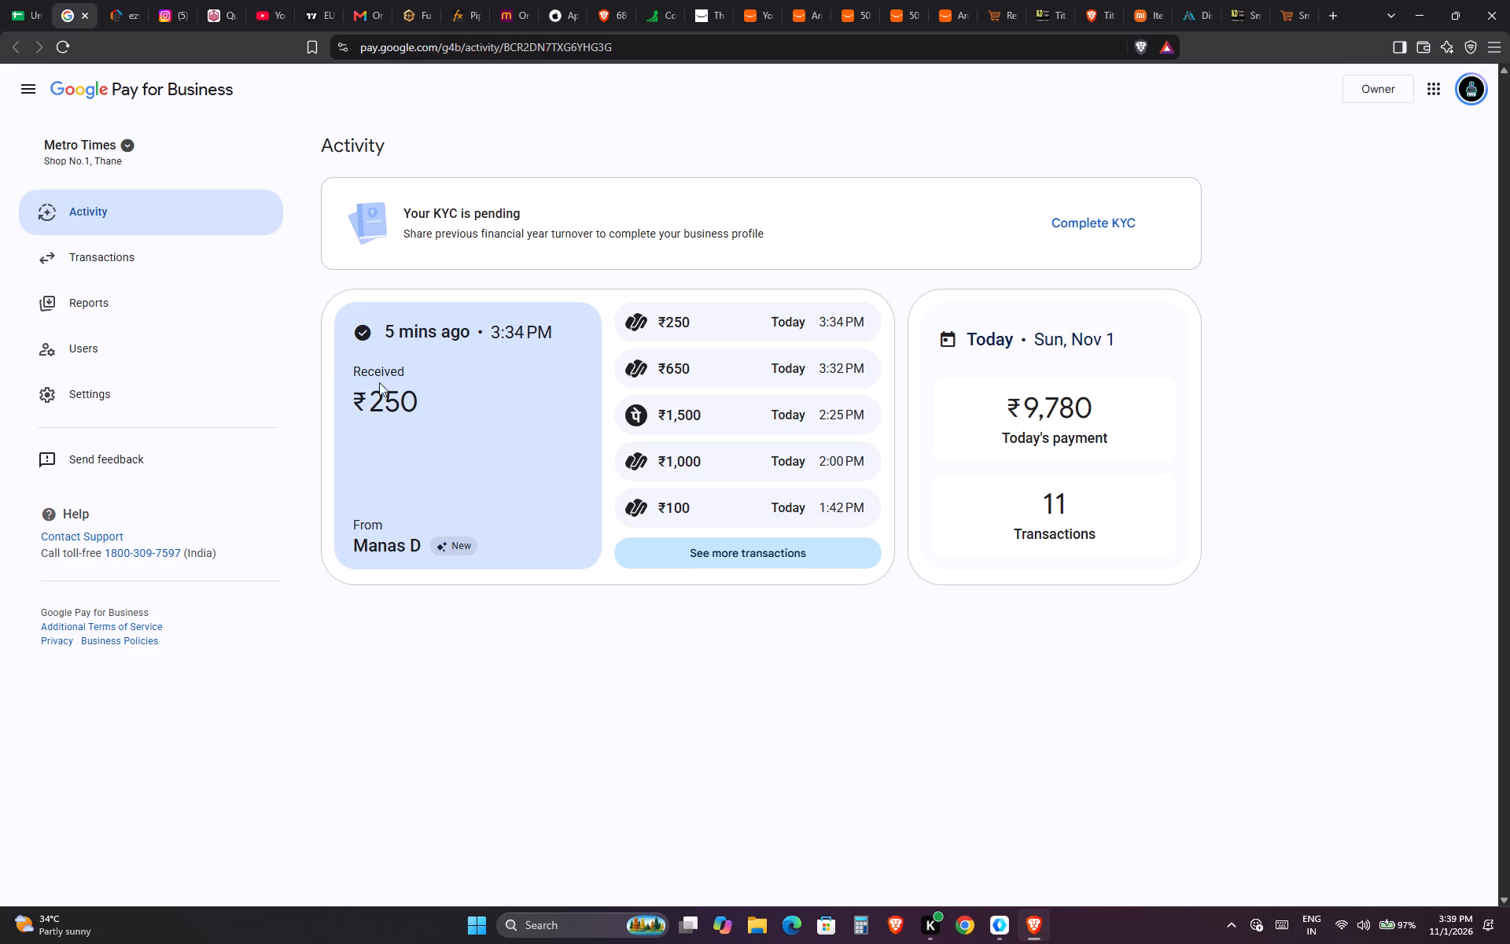
left_click(685, 554)
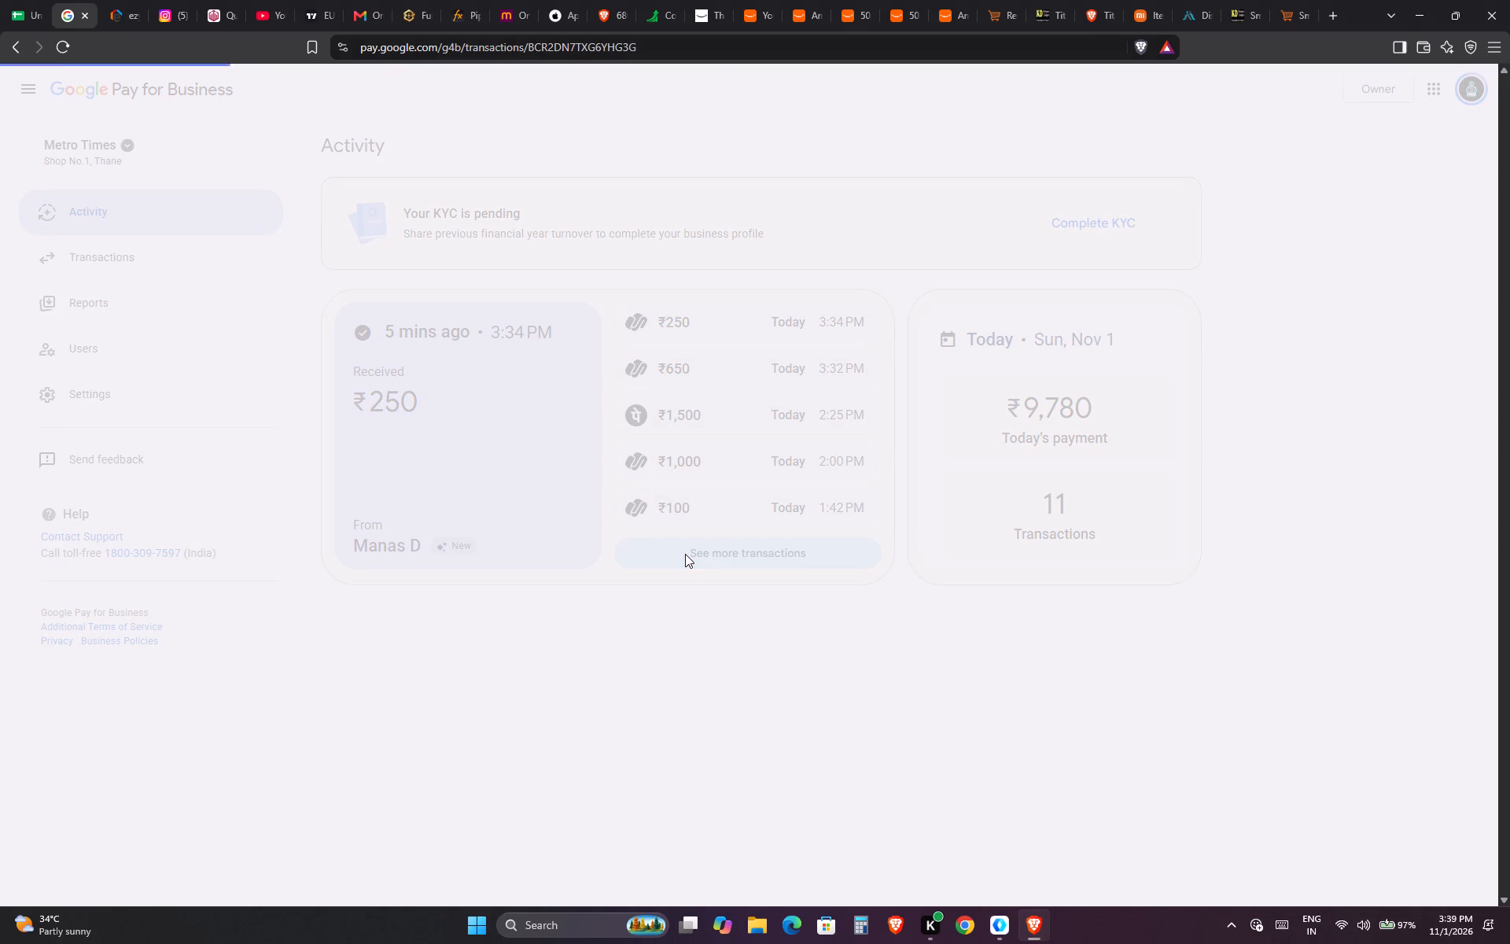
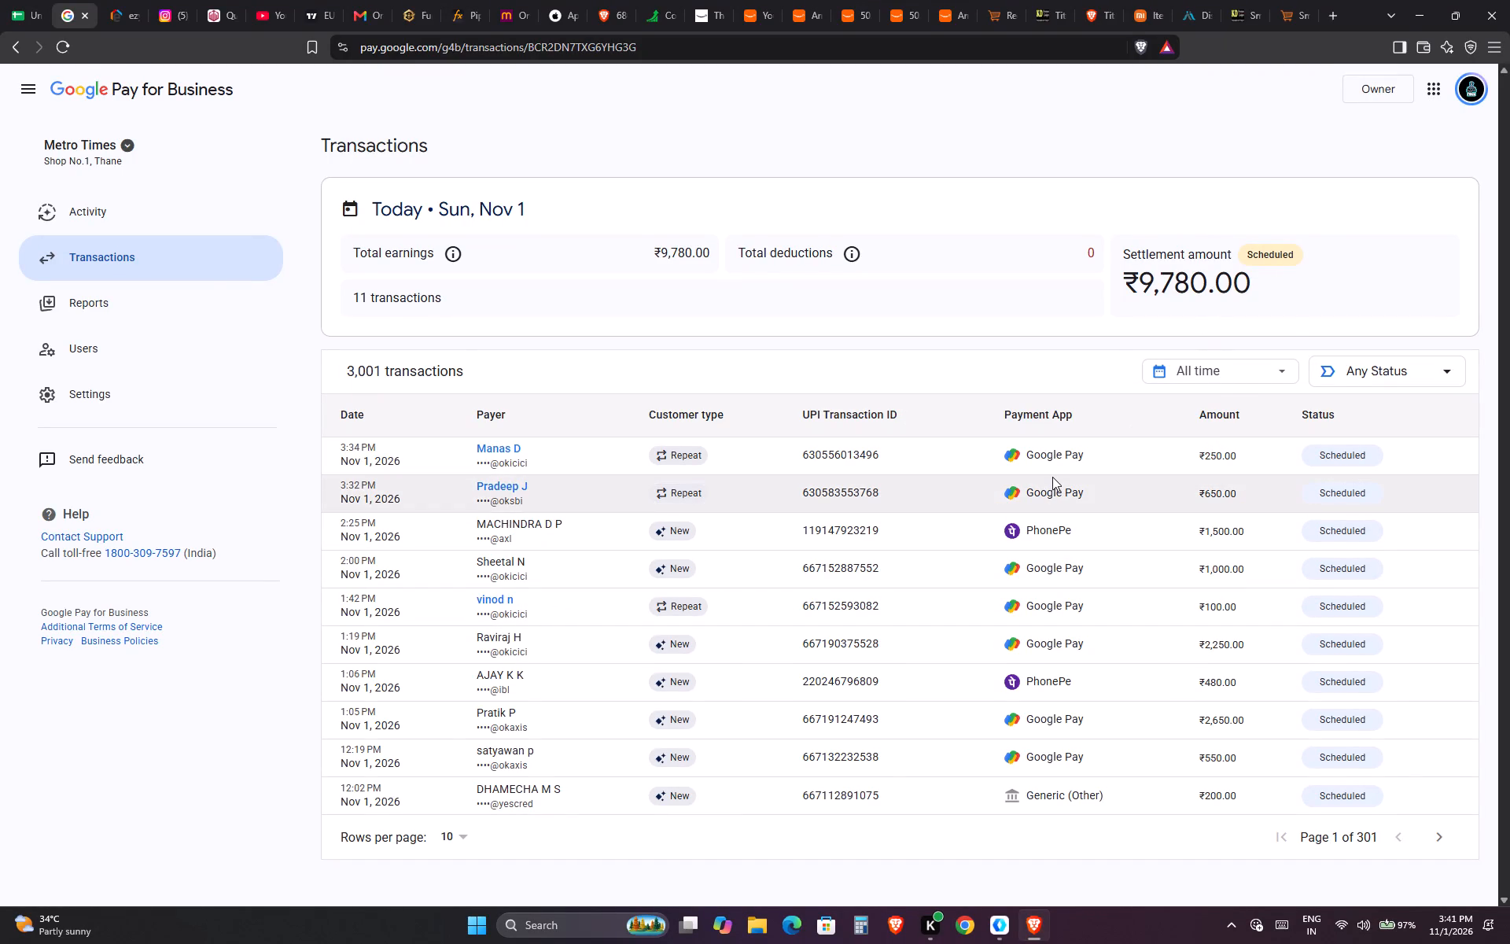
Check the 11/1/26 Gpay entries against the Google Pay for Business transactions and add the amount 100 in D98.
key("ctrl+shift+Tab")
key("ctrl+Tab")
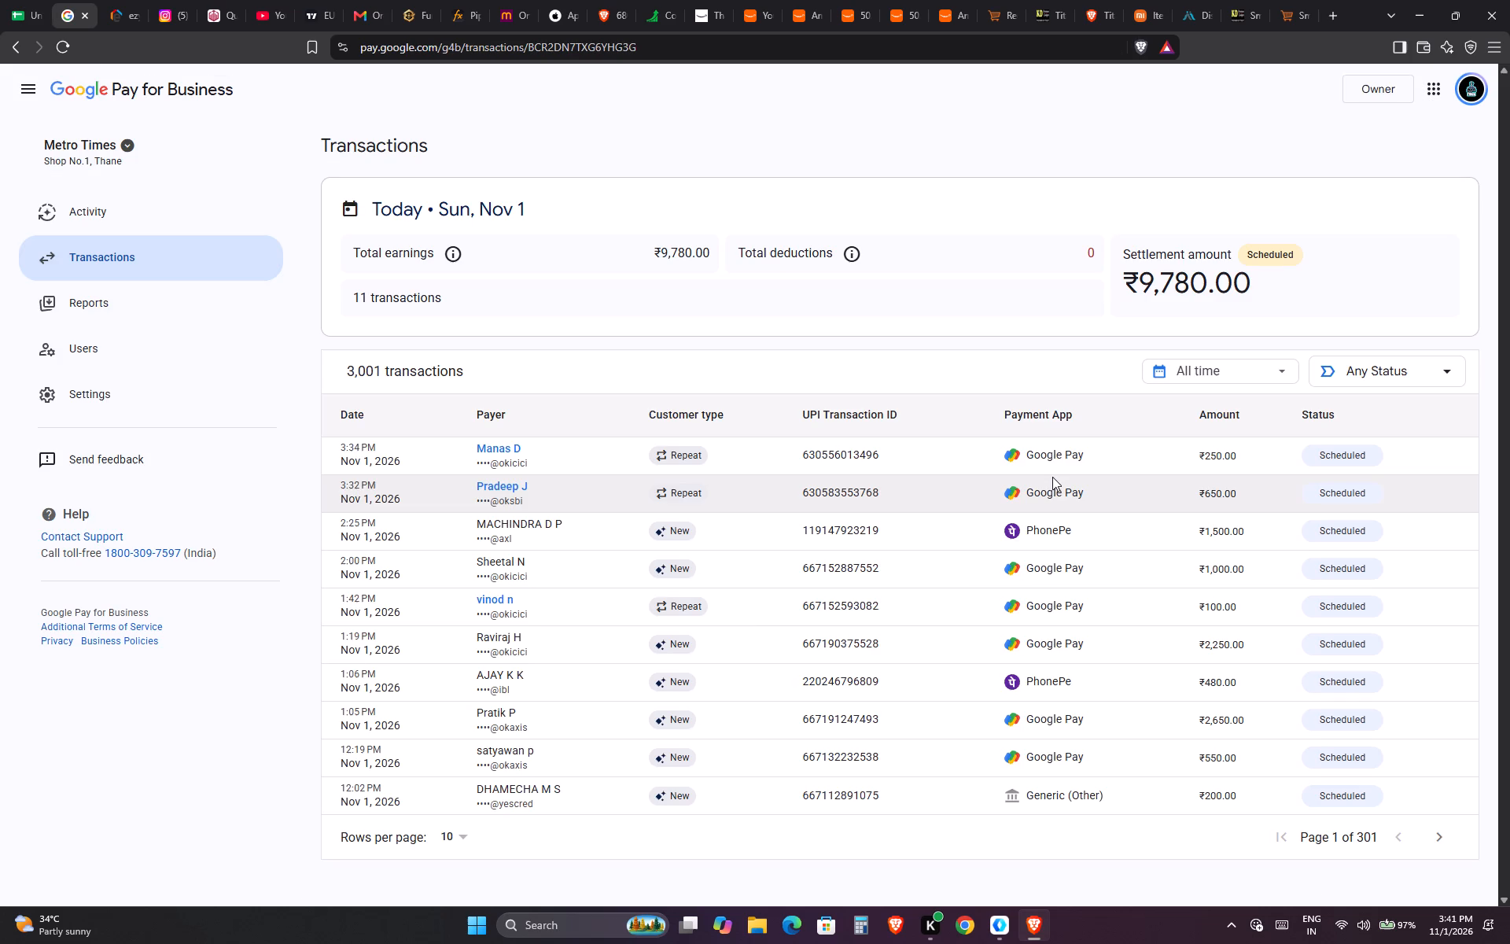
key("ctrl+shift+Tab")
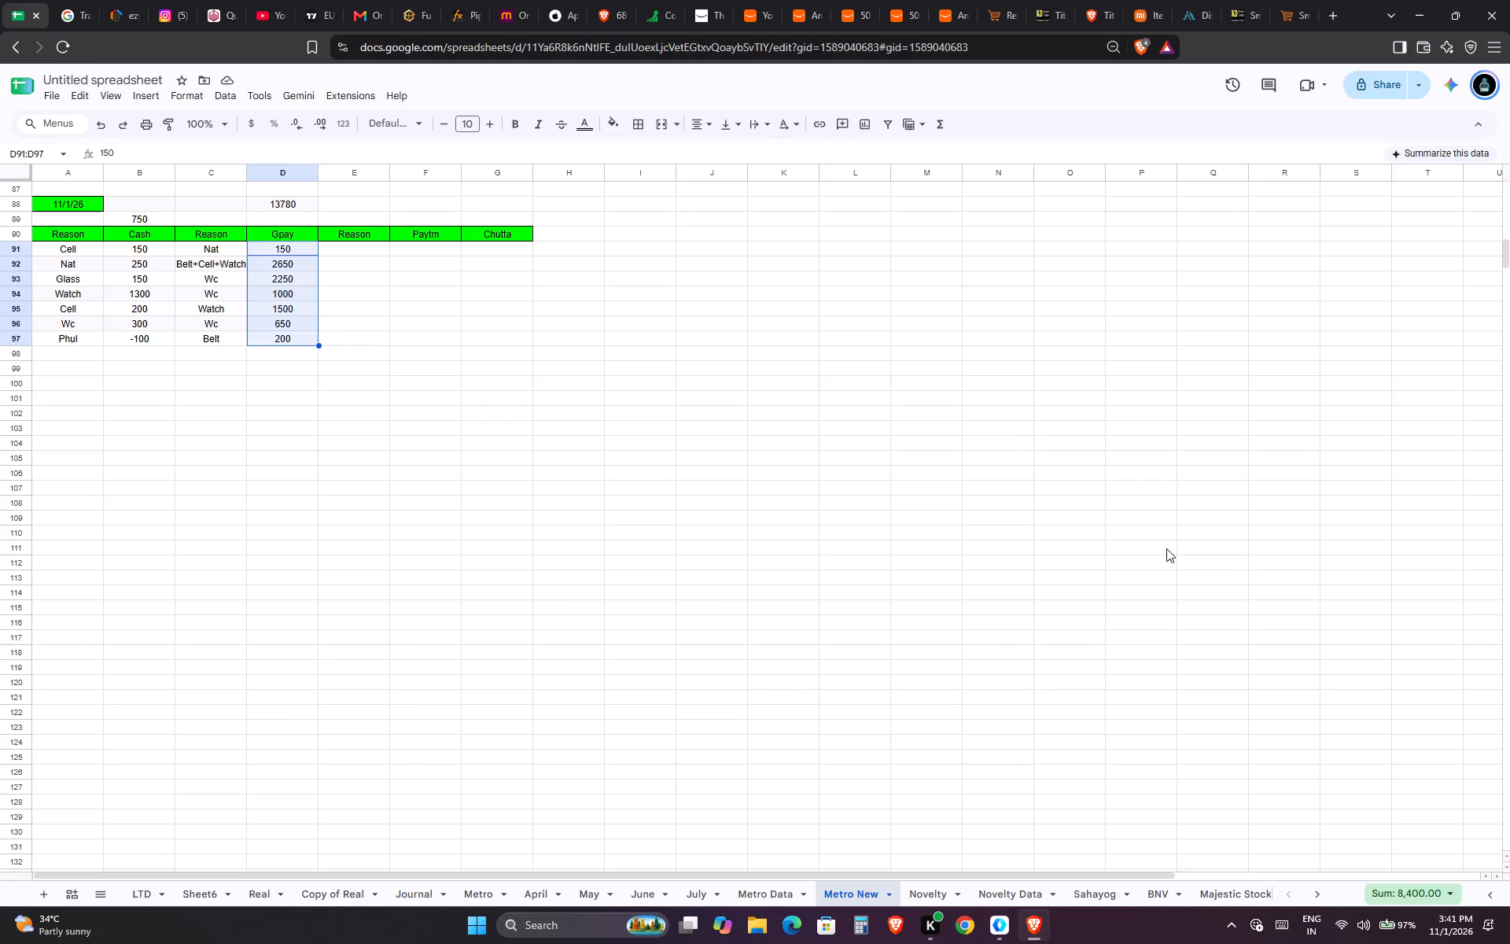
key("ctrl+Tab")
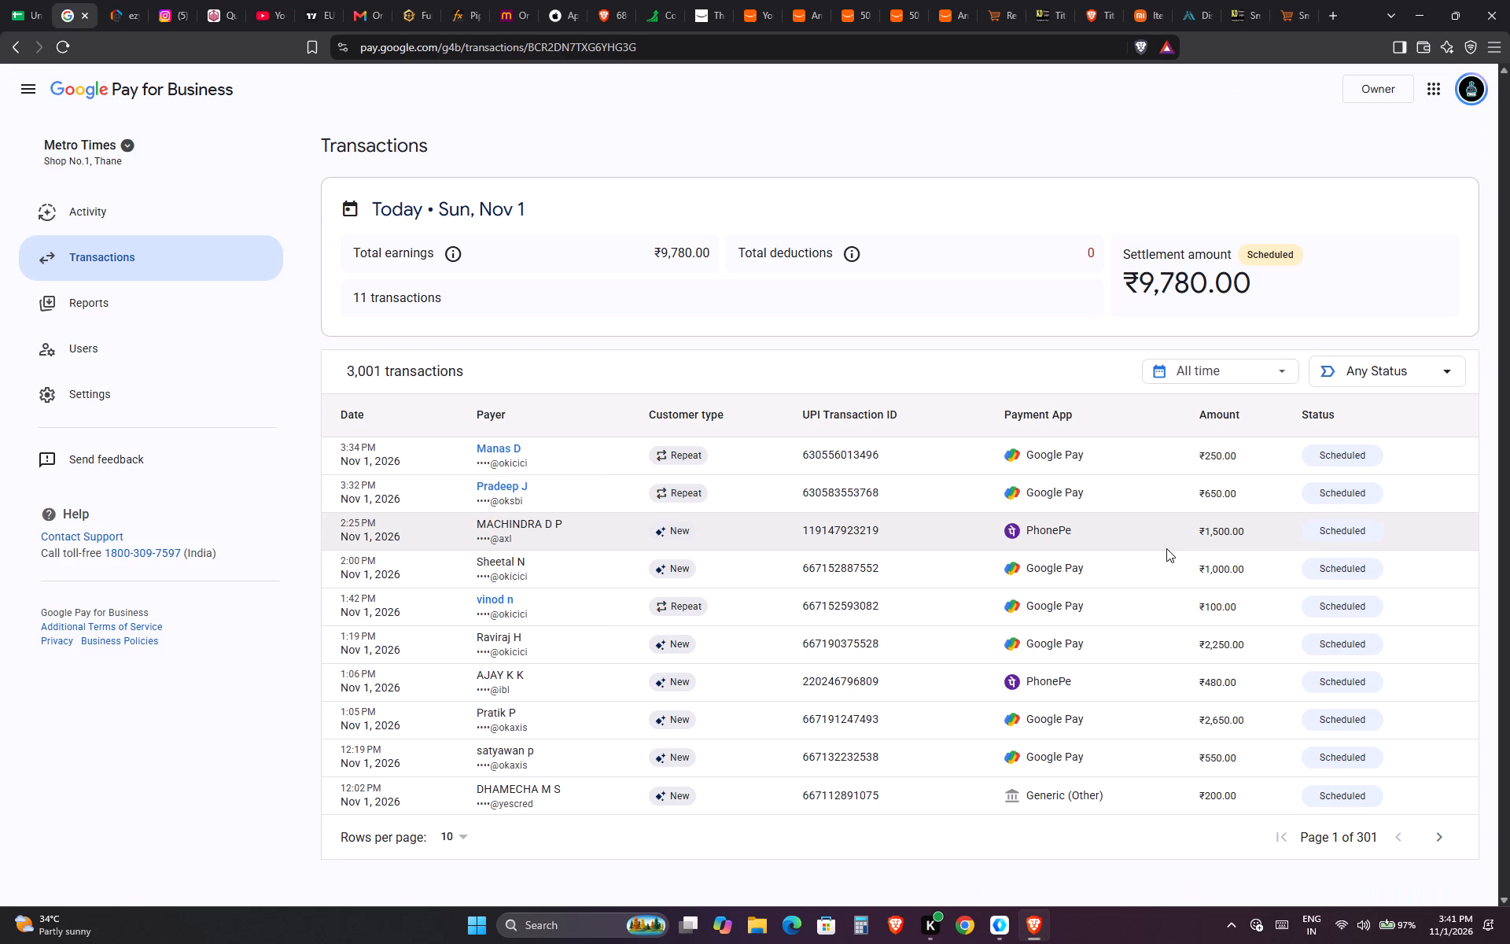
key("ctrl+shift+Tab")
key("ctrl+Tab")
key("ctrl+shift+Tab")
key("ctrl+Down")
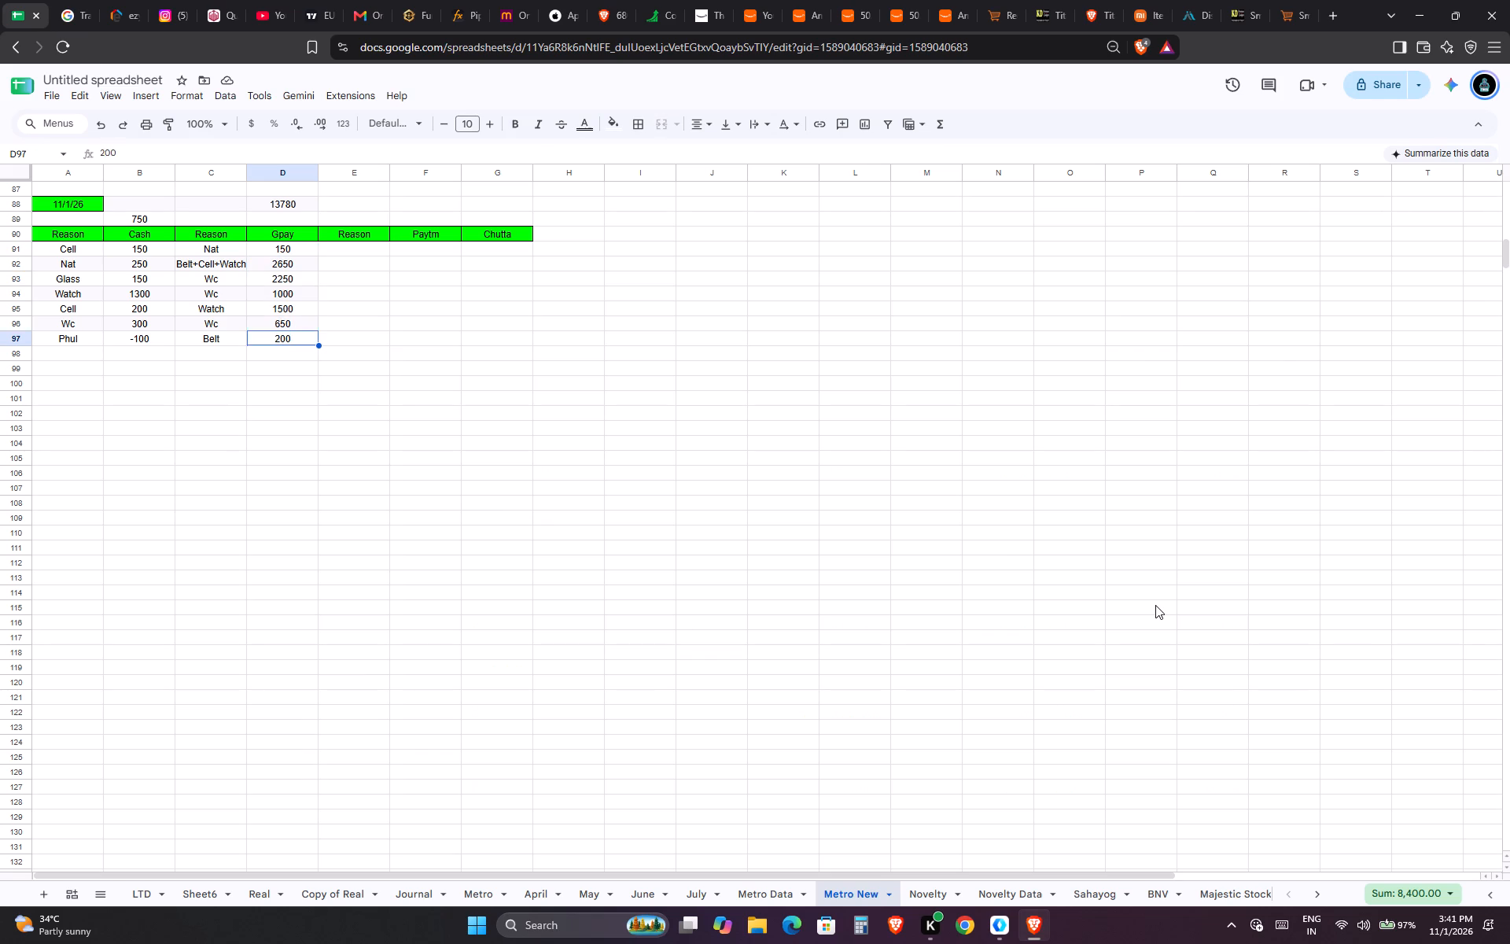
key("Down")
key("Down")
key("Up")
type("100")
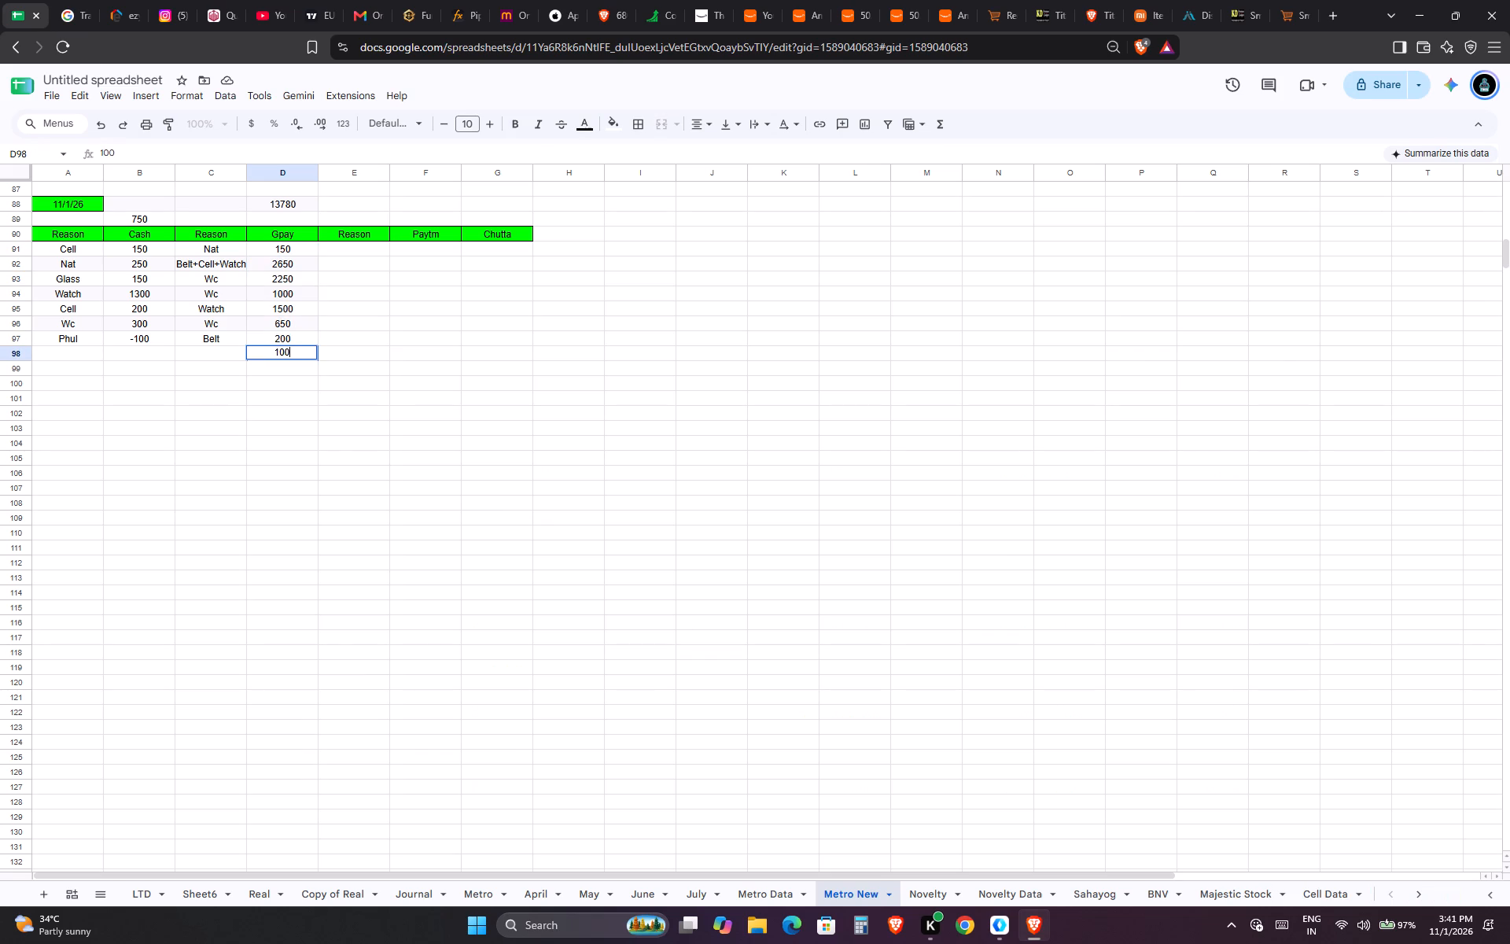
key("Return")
Add the missing Gpay amounts 480 and 550 from the transactions list in cells D99 and D100.
key("ctrl+Tab")
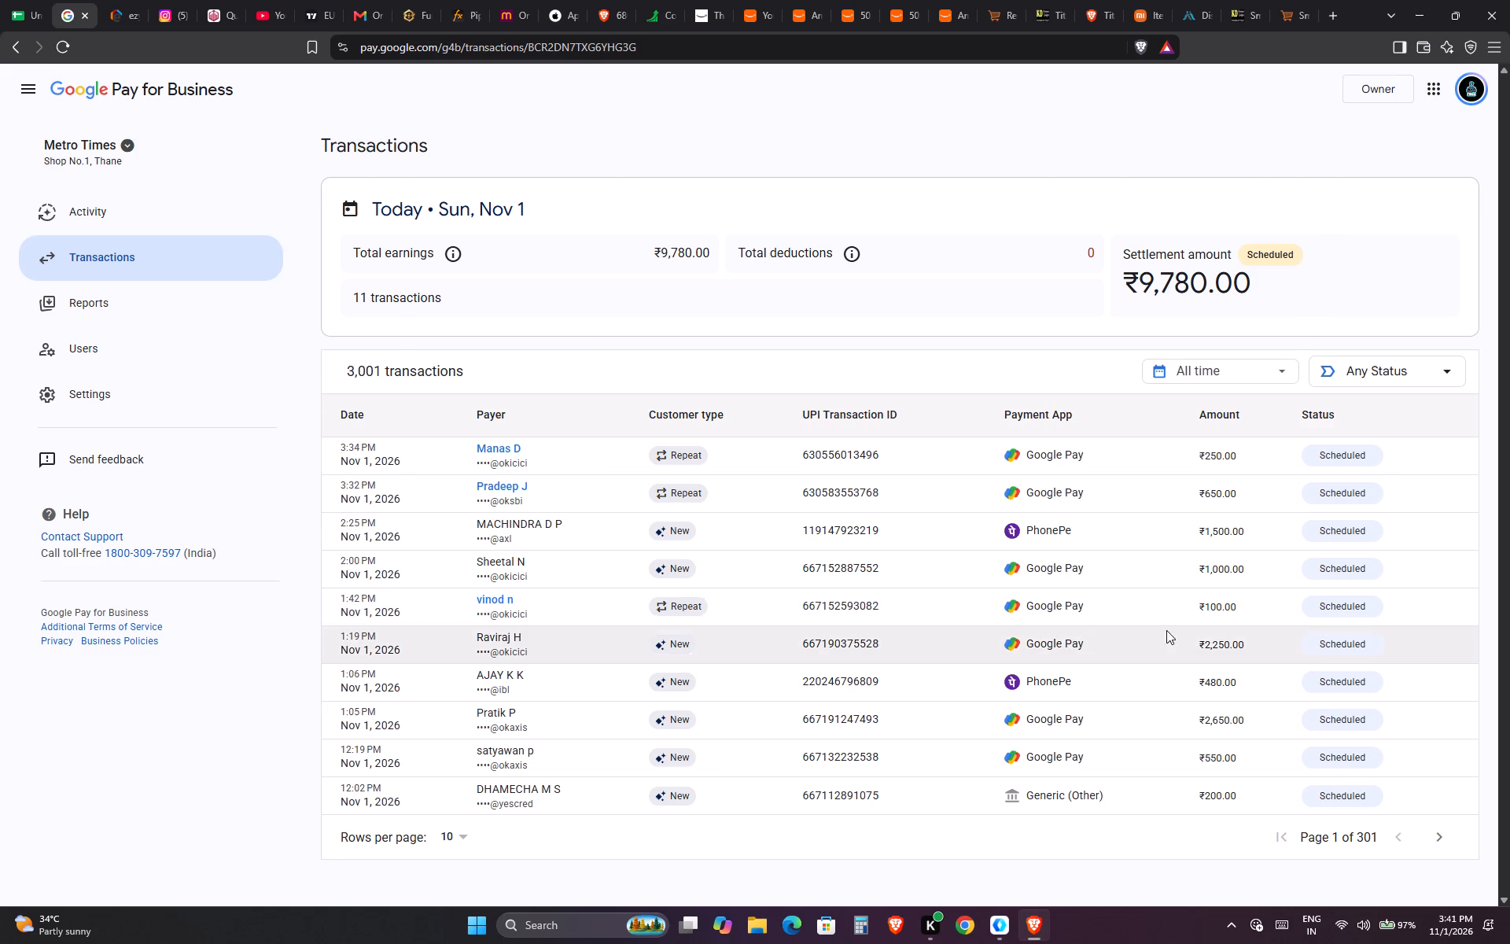
key("ctrl+shift+Tab")
key("ctrl+Tab")
key("ctrl+shift+Tab")
type("480")
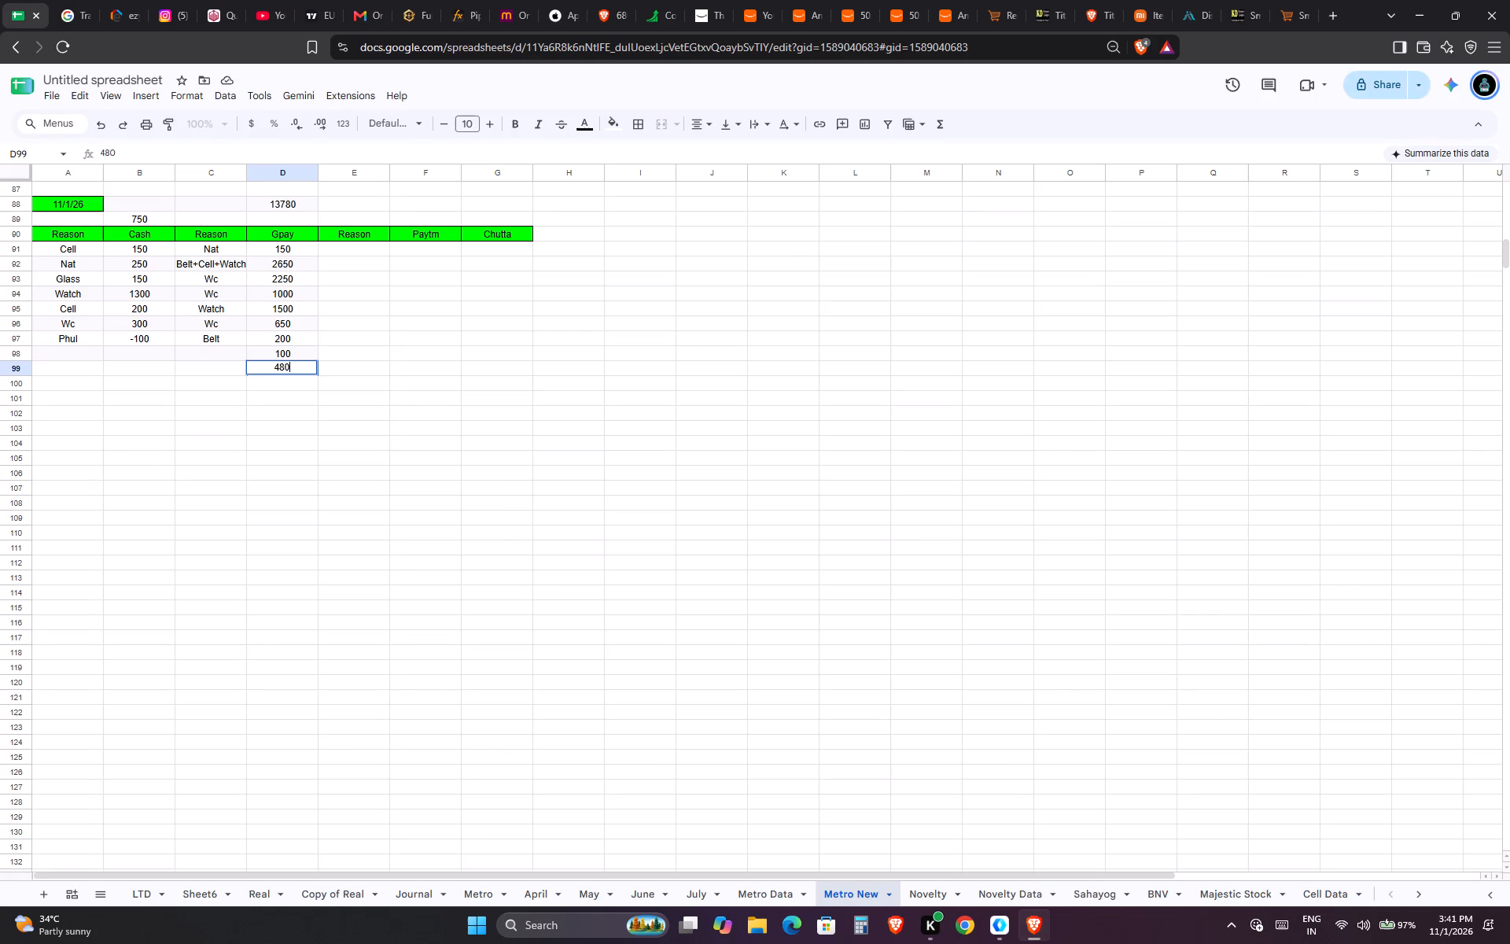
key("Return")
key("ctrl+Tab")
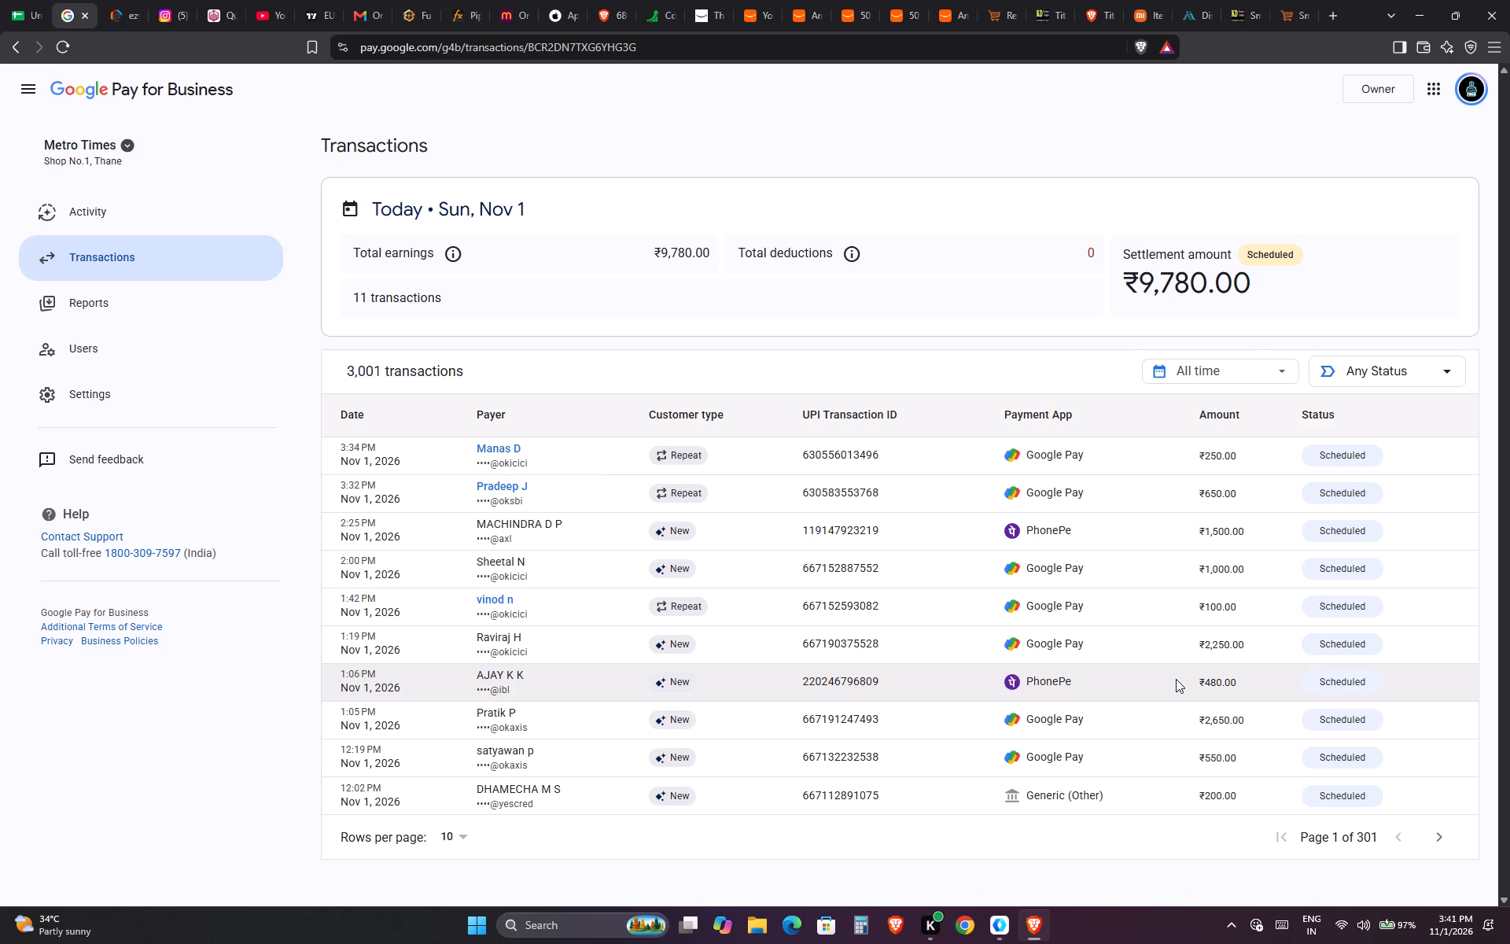
key("ctrl+shift+Tab")
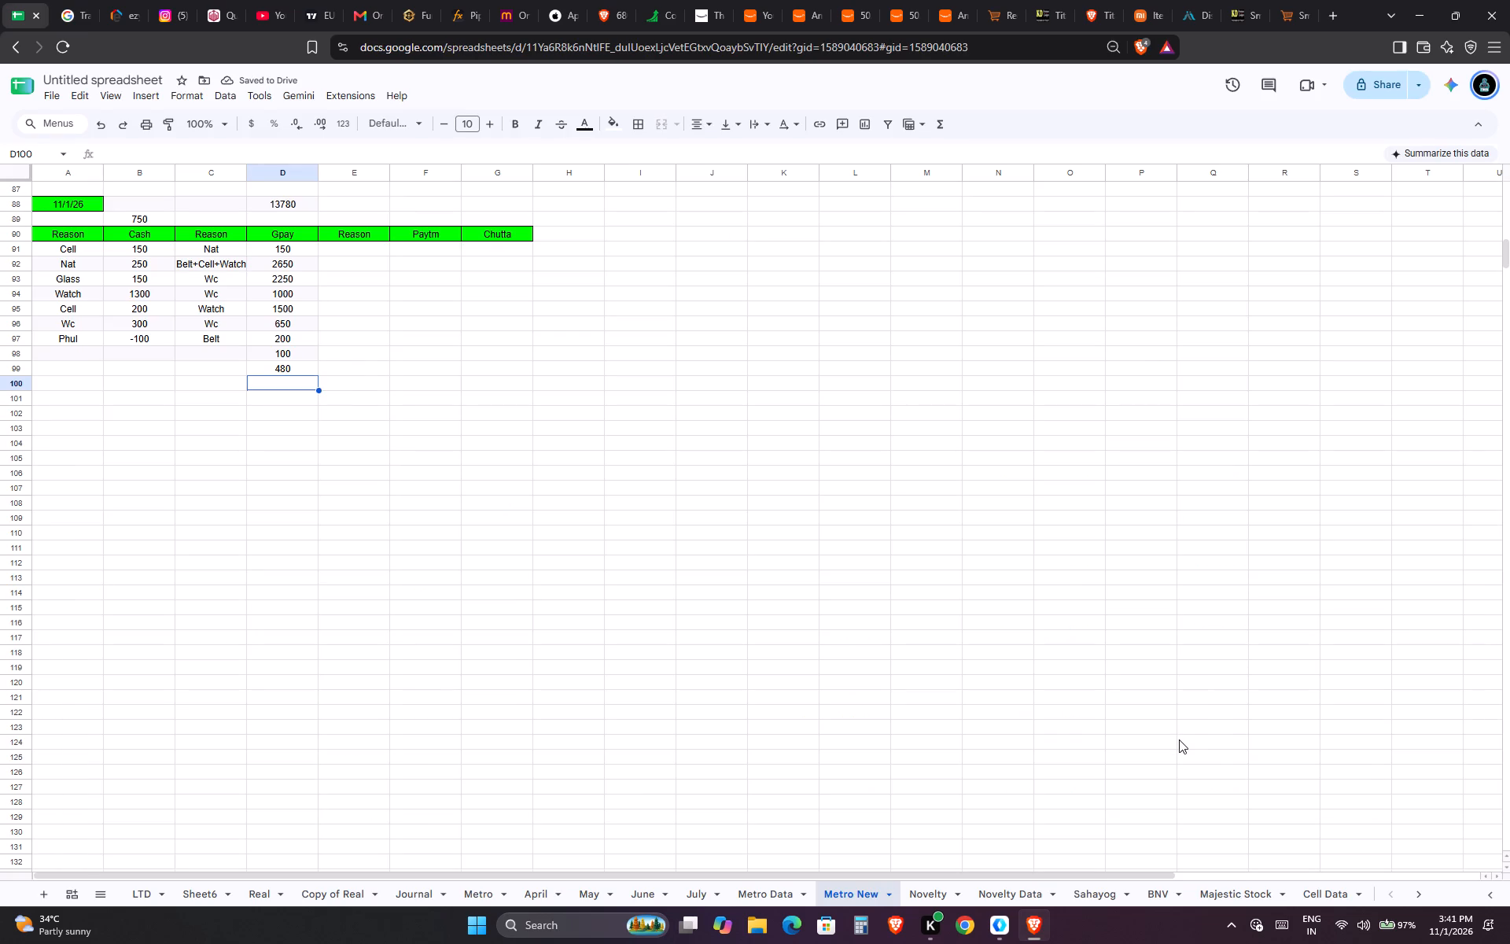
type("550")
key("Up")
Check the sum of D91 to D100 against today's Google Pay earnings, and add the Gpay amount 200 in D101.
key("ctrl+Up")
key("Down")
key("ctrl+shift+Down")
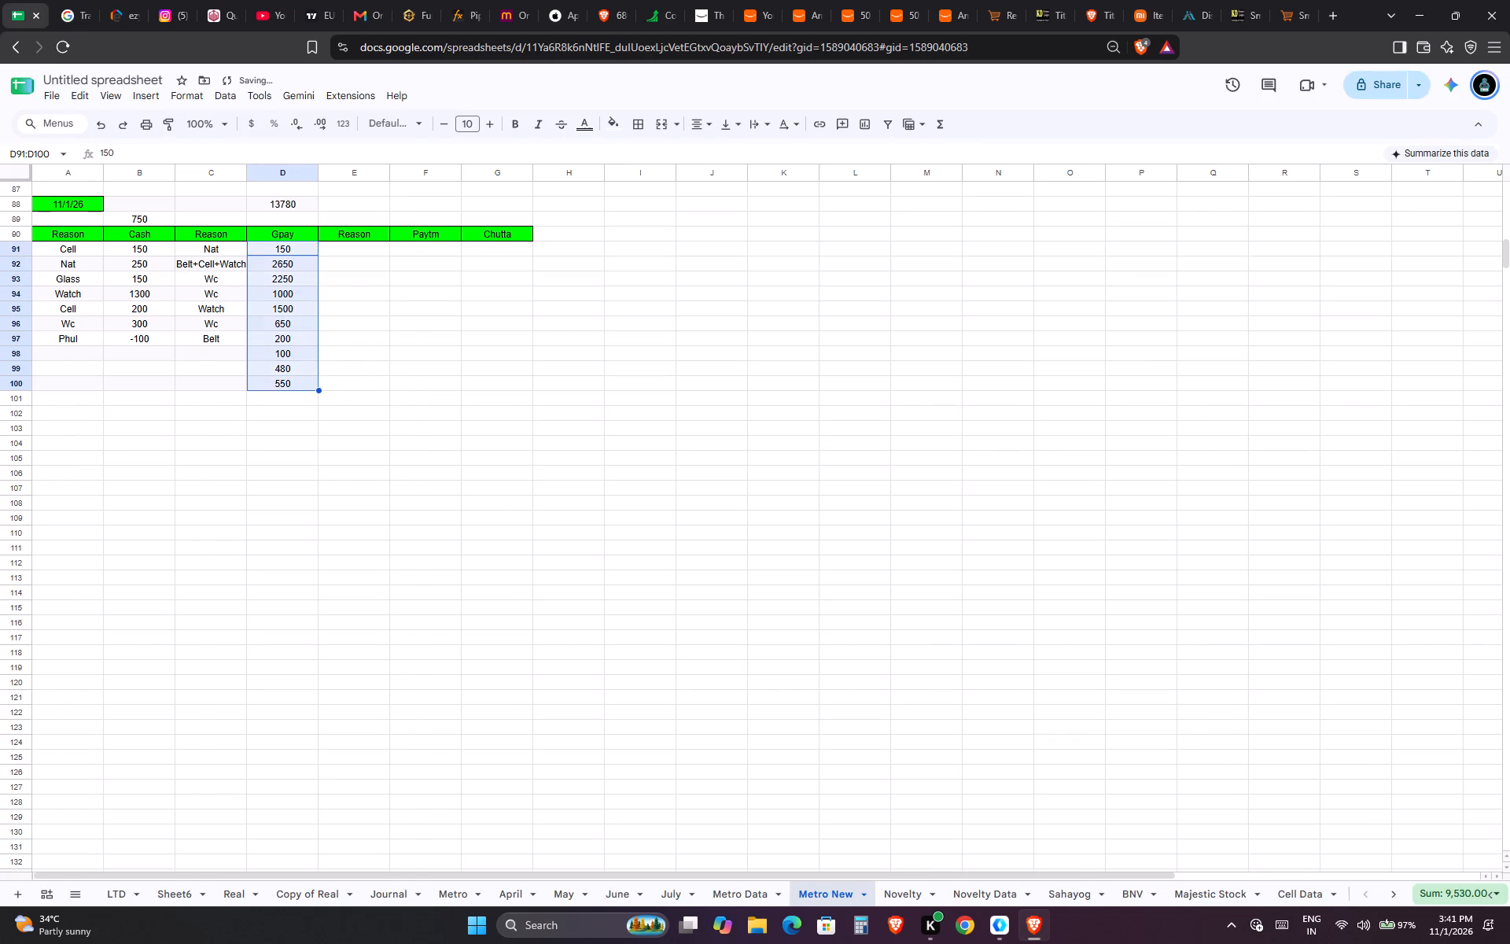
key("ctrl+Tab")
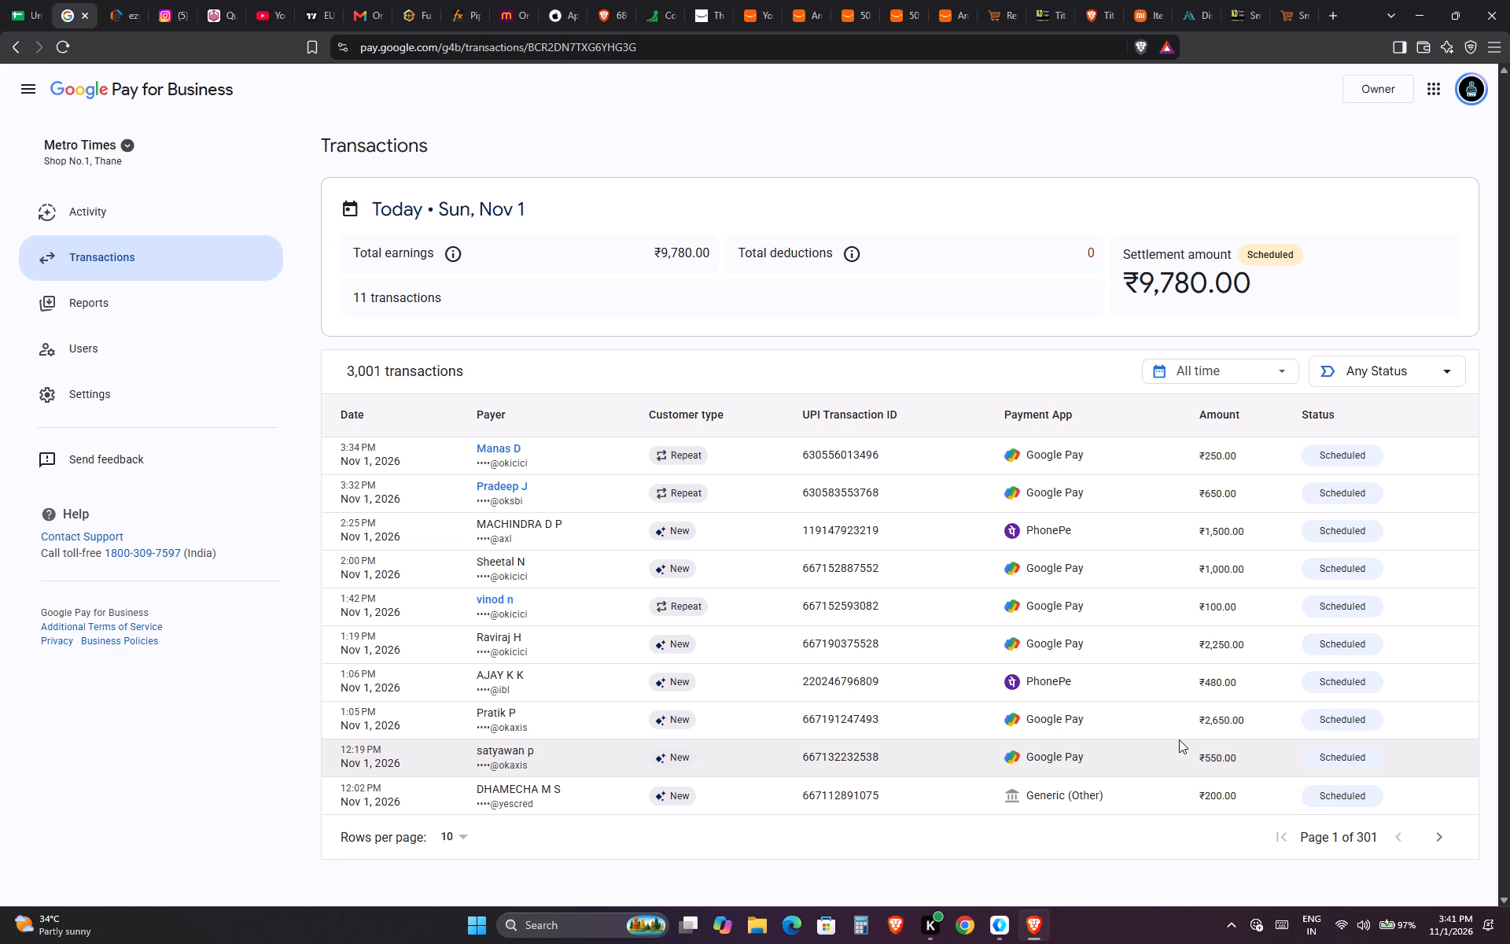
key("ctrl+shift+Tab")
key("ctrl+Down")
key("Down")
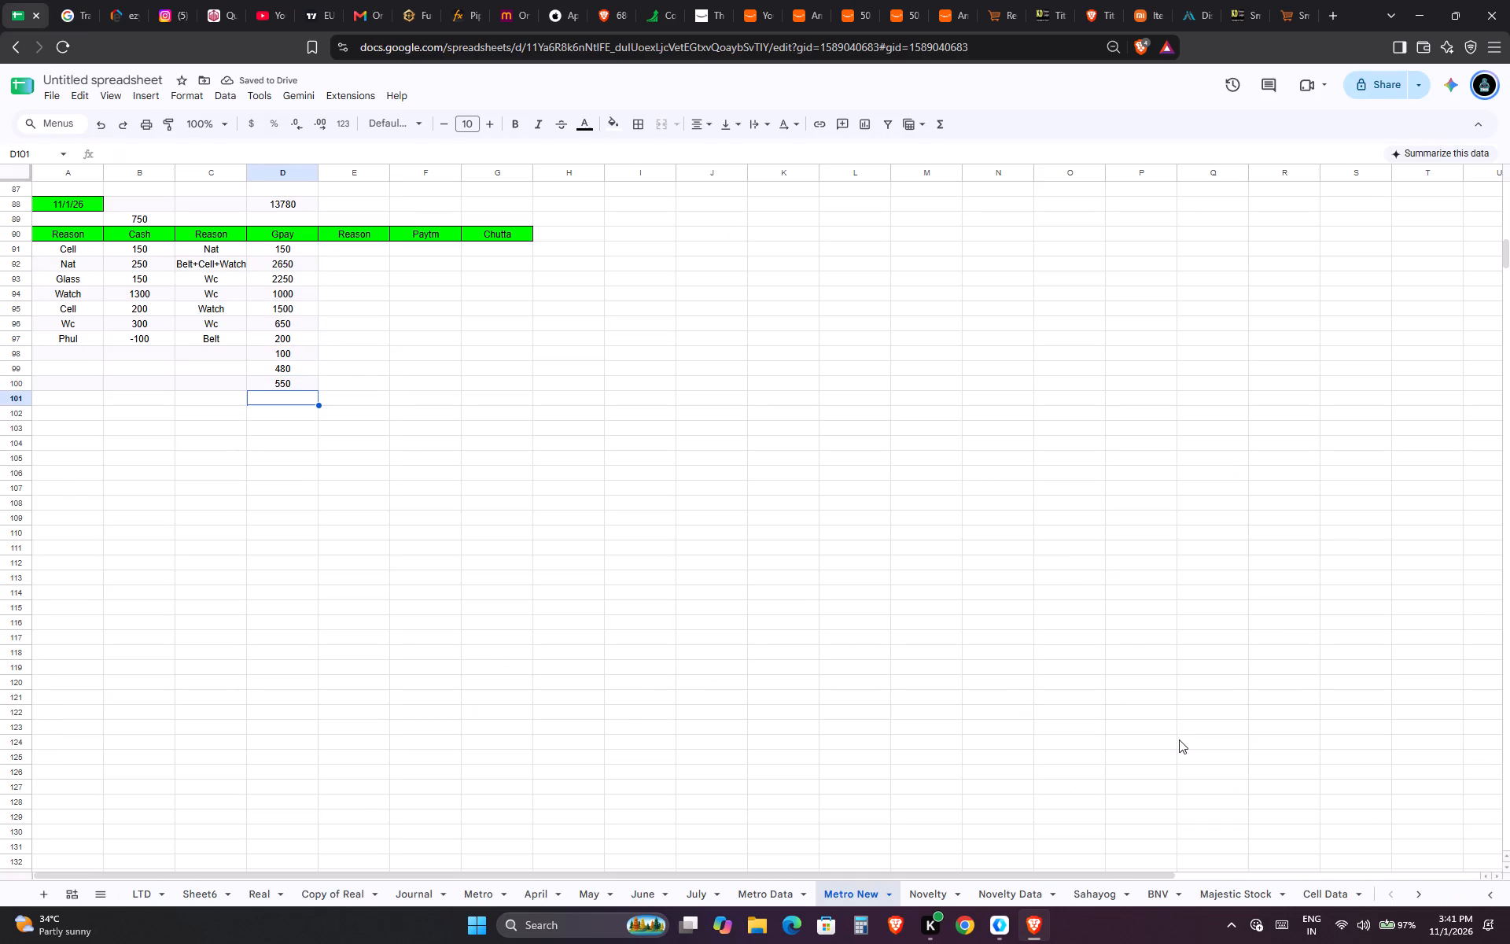
type("200")
key("Right")
Compare the sum of the Gpay amounts in D91 to D101 with today's total earnings in Google Pay for Business.
key("Left")
key("ctrl+Up")
key("Down")
key("ctrl+shift+Down")
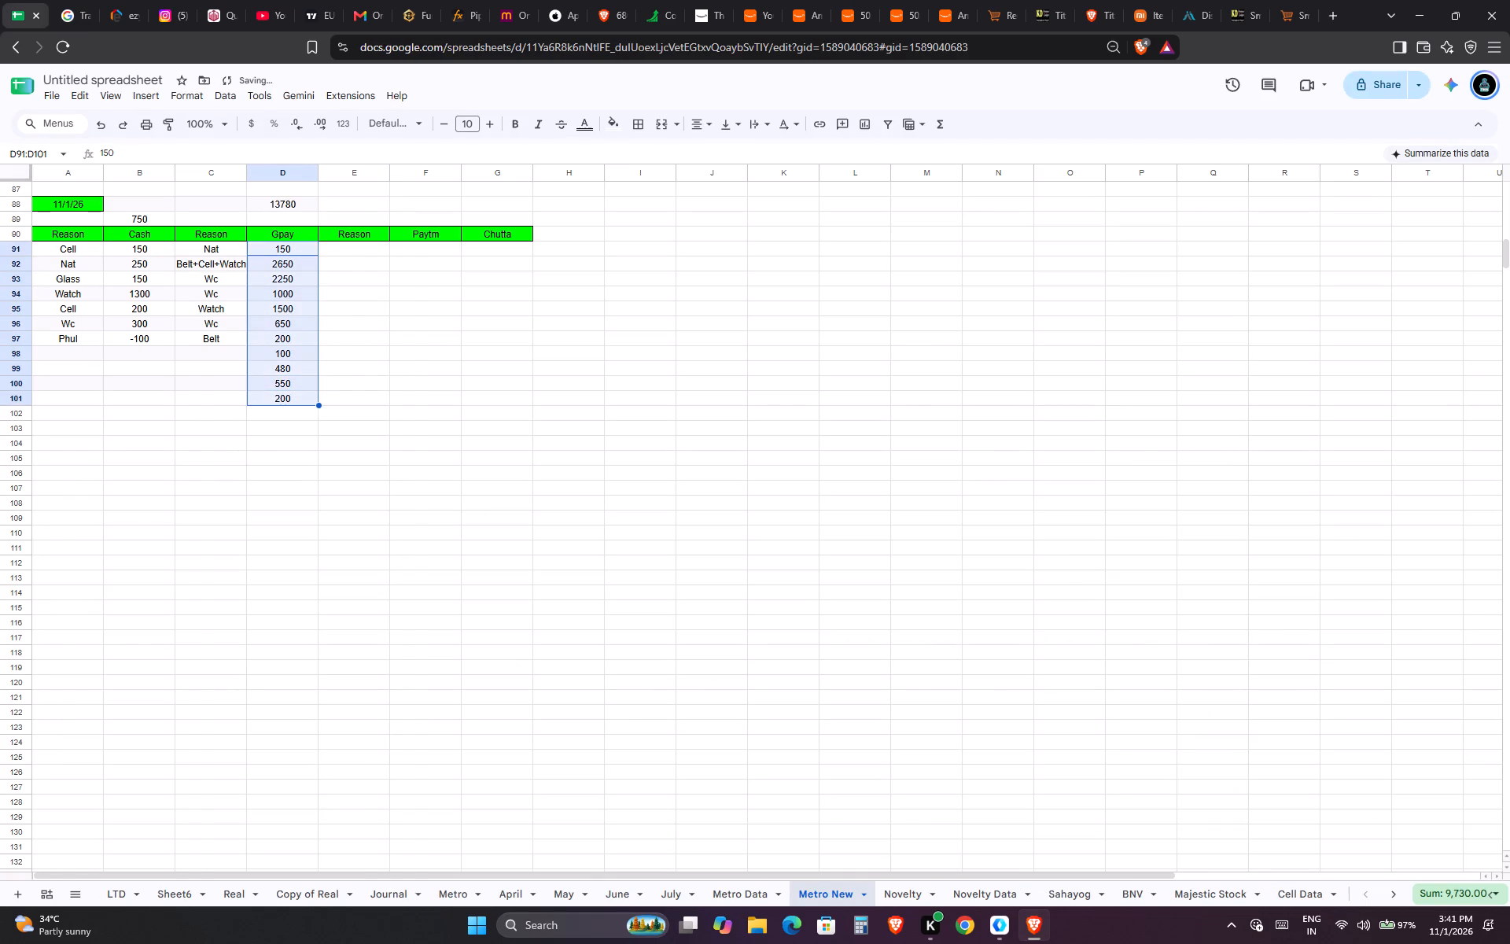
key("ctrl+Tab")
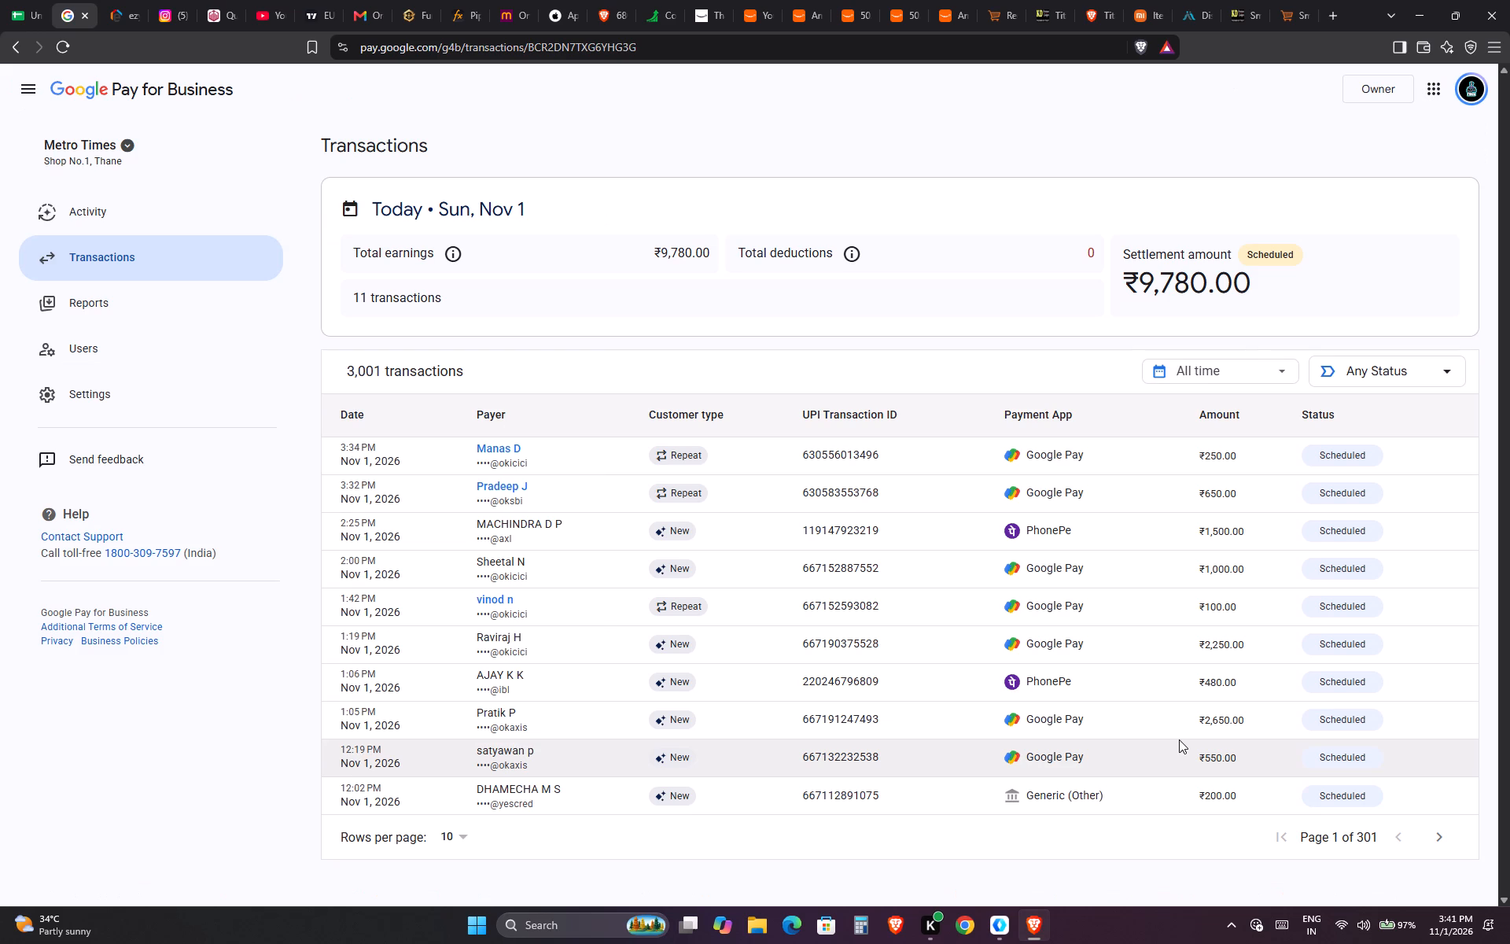
Set the Google Pay for Business transactions list to show 30 rows per page.
scroll(1179, 739, "down", 2)
left_click(443, 835)
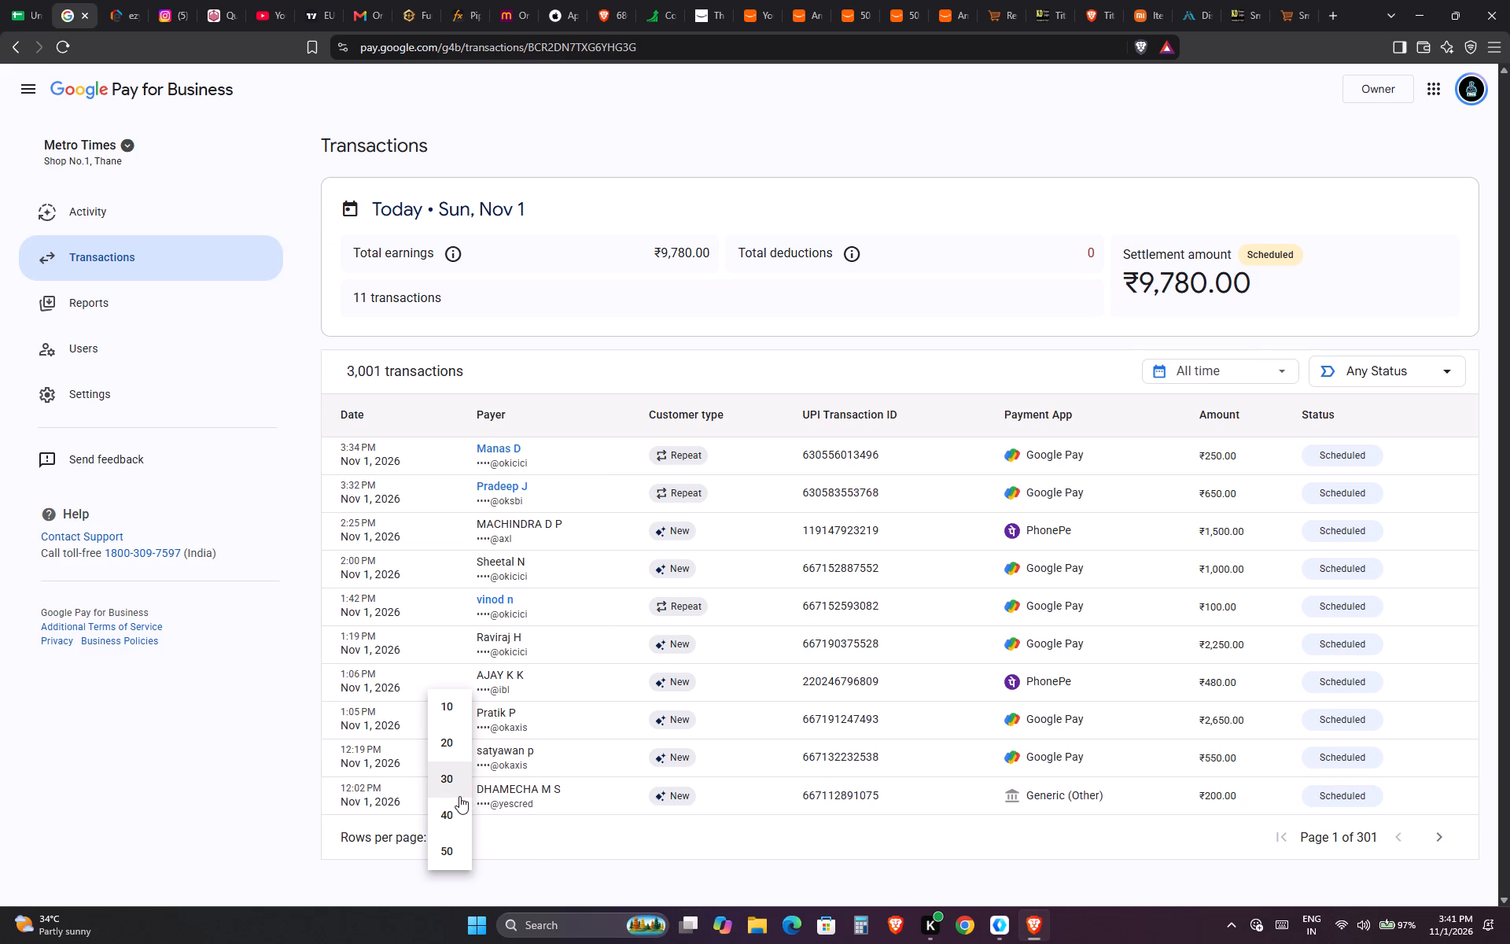
left_click(459, 796)
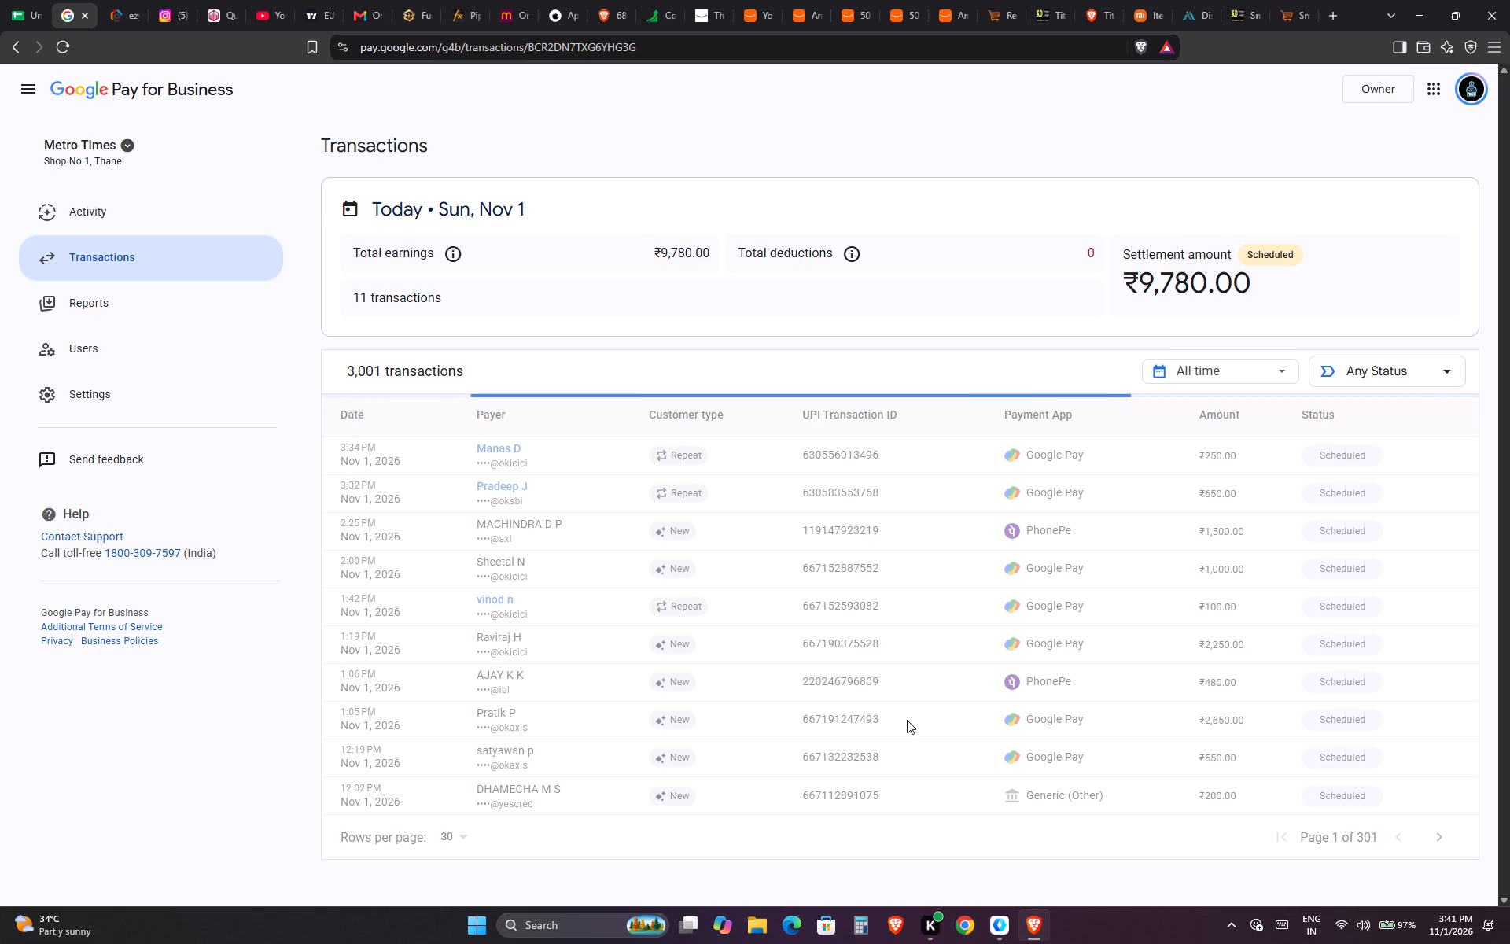
scroll(907, 720, "down", 1)
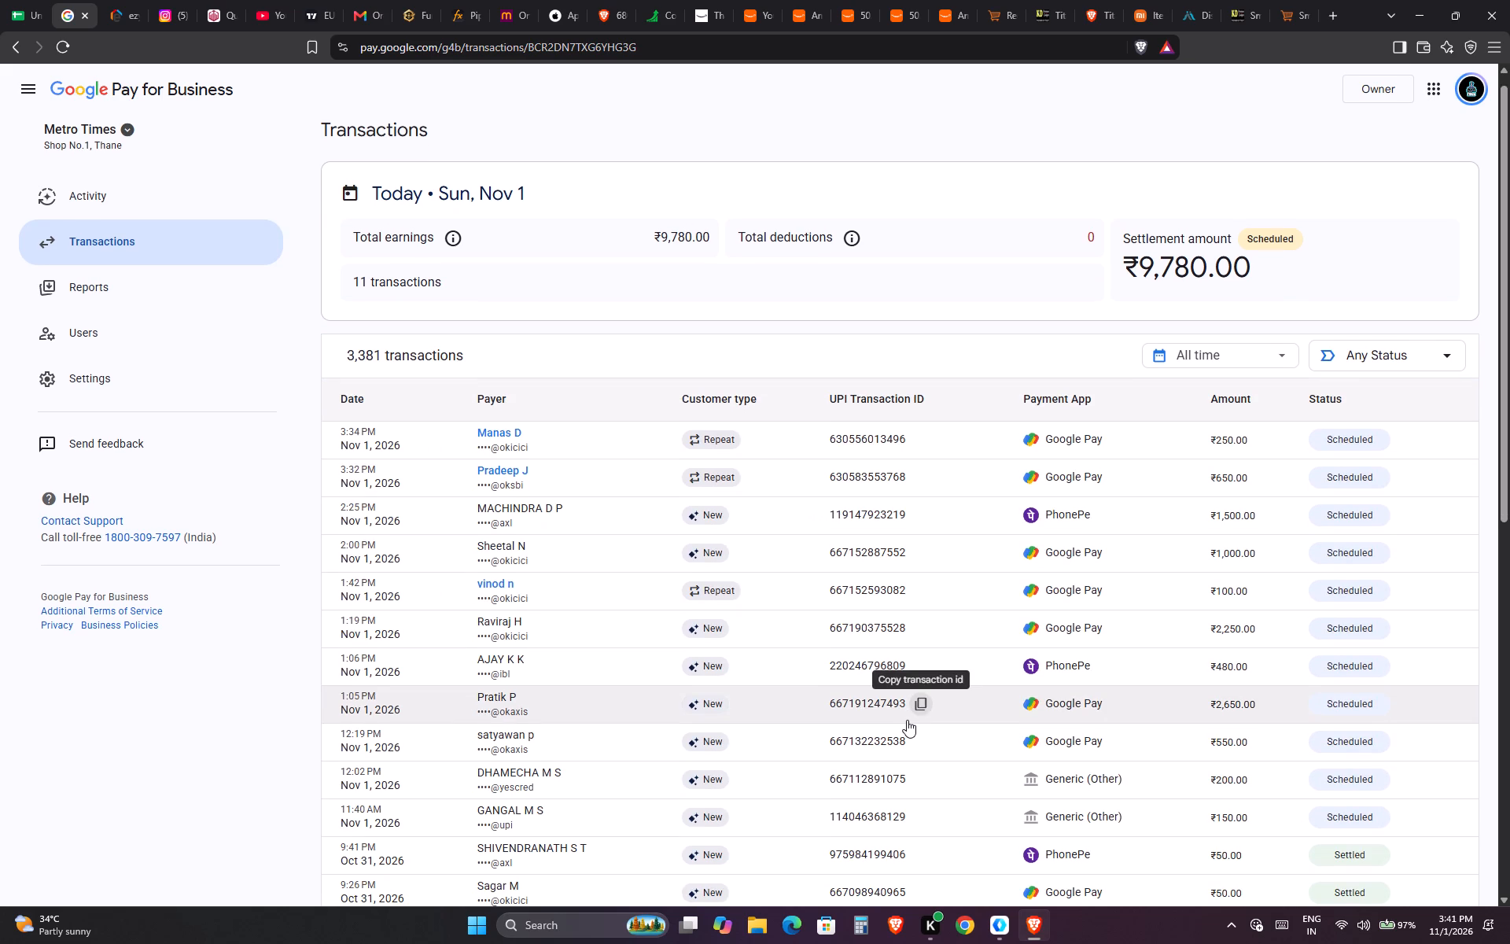
Compare each Gpay amount in D91 to D101, and their sum, with today's transactions in Google Pay for Business.
key("ctrl+Tab")
key("ctrl+shift+Tab")
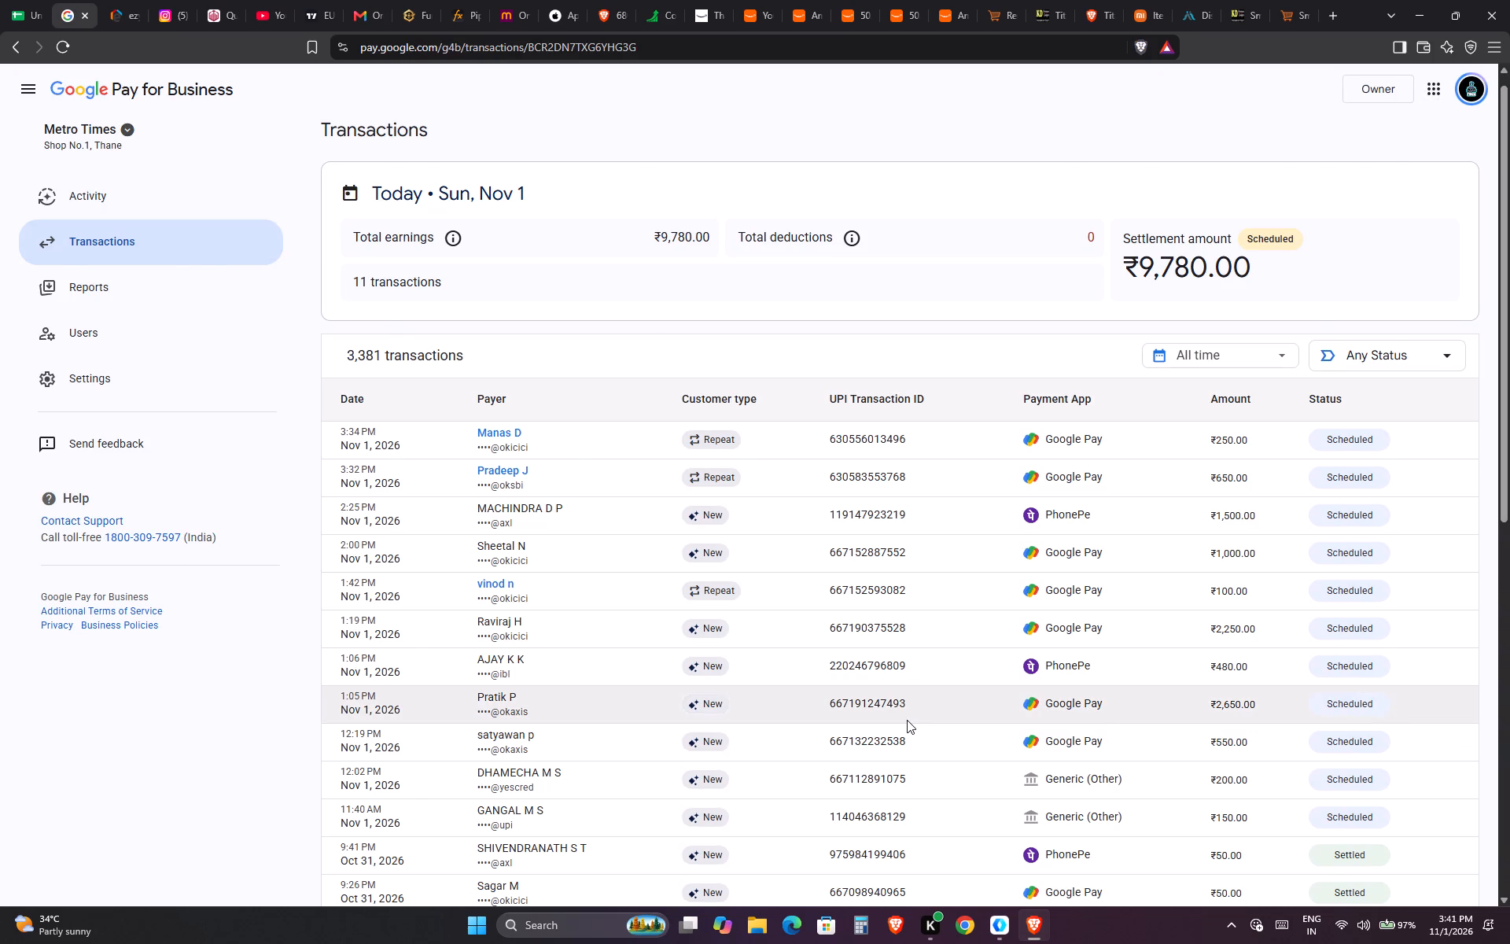
key("ctrl+shift+Tab")
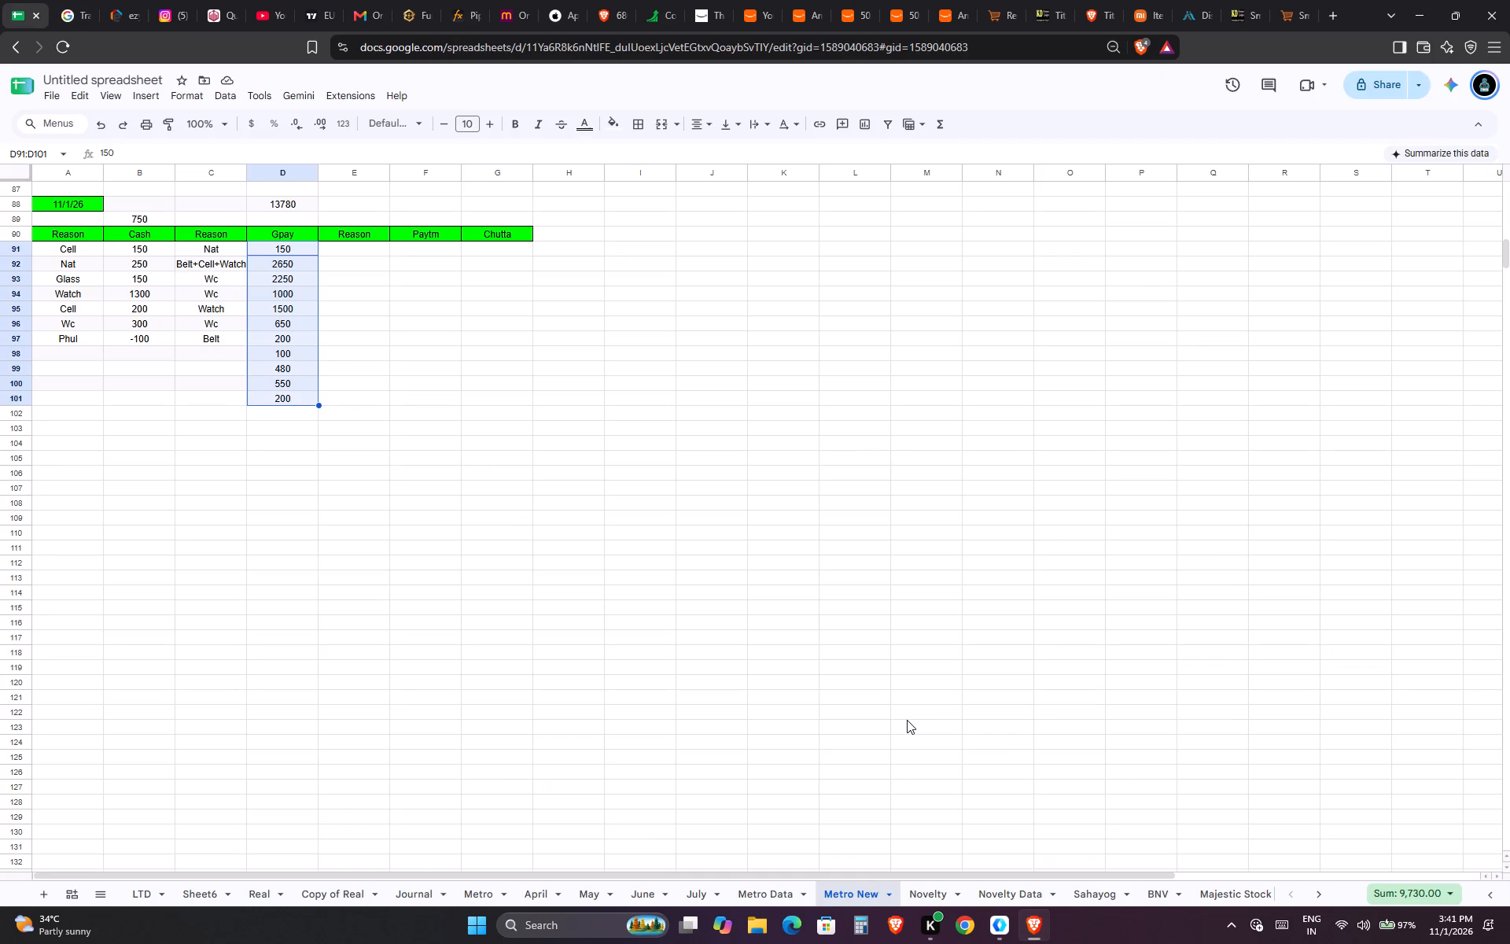
key("ctrl+Tab")
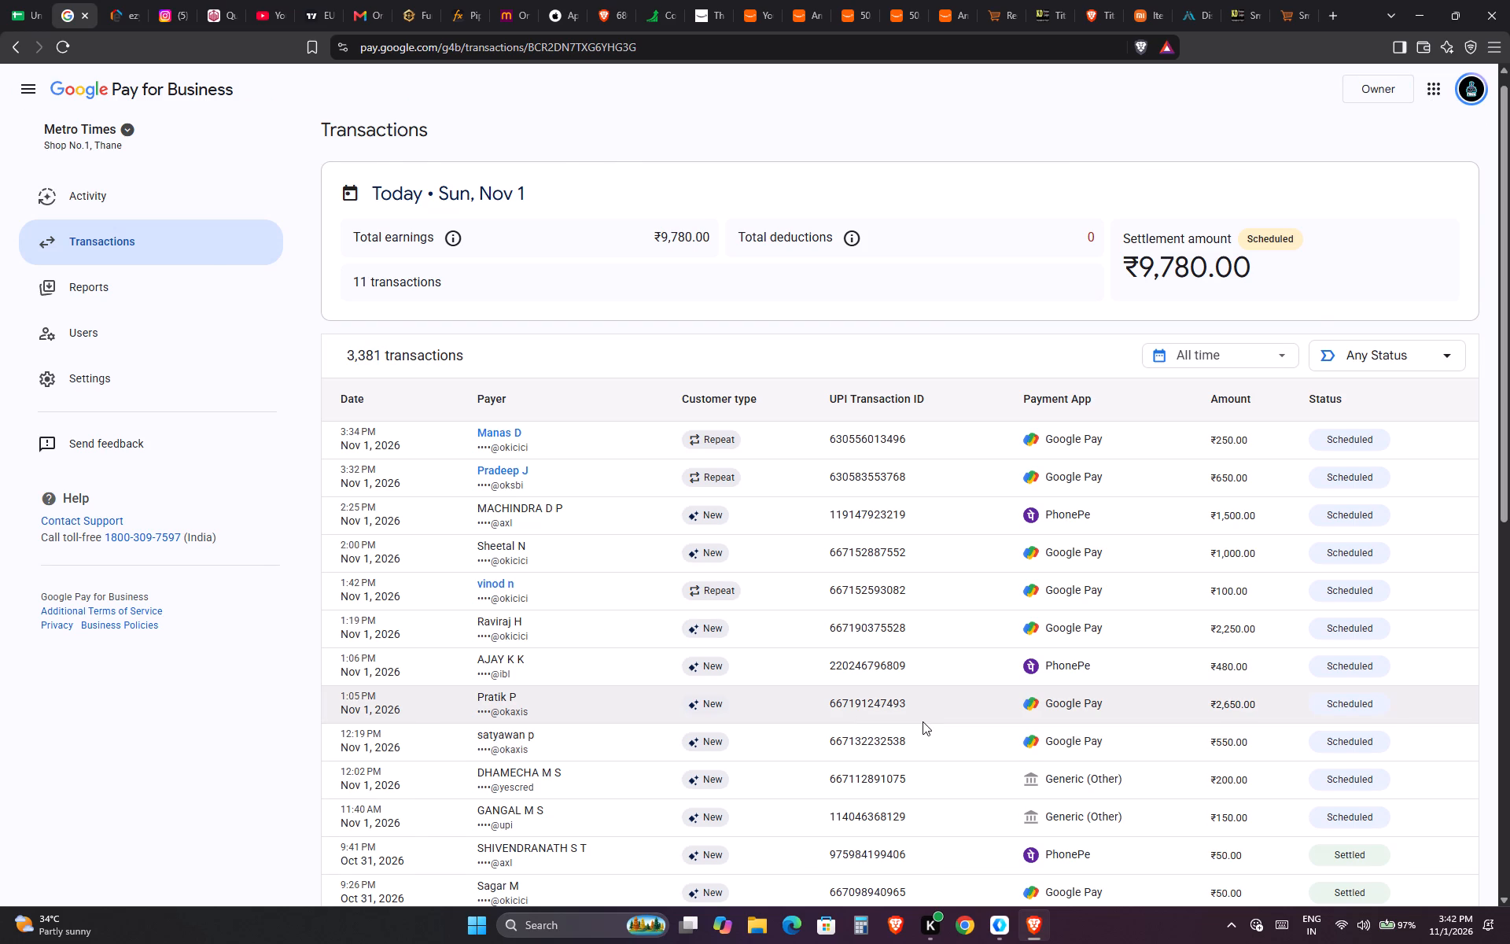
key("ctrl+shift+Tab")
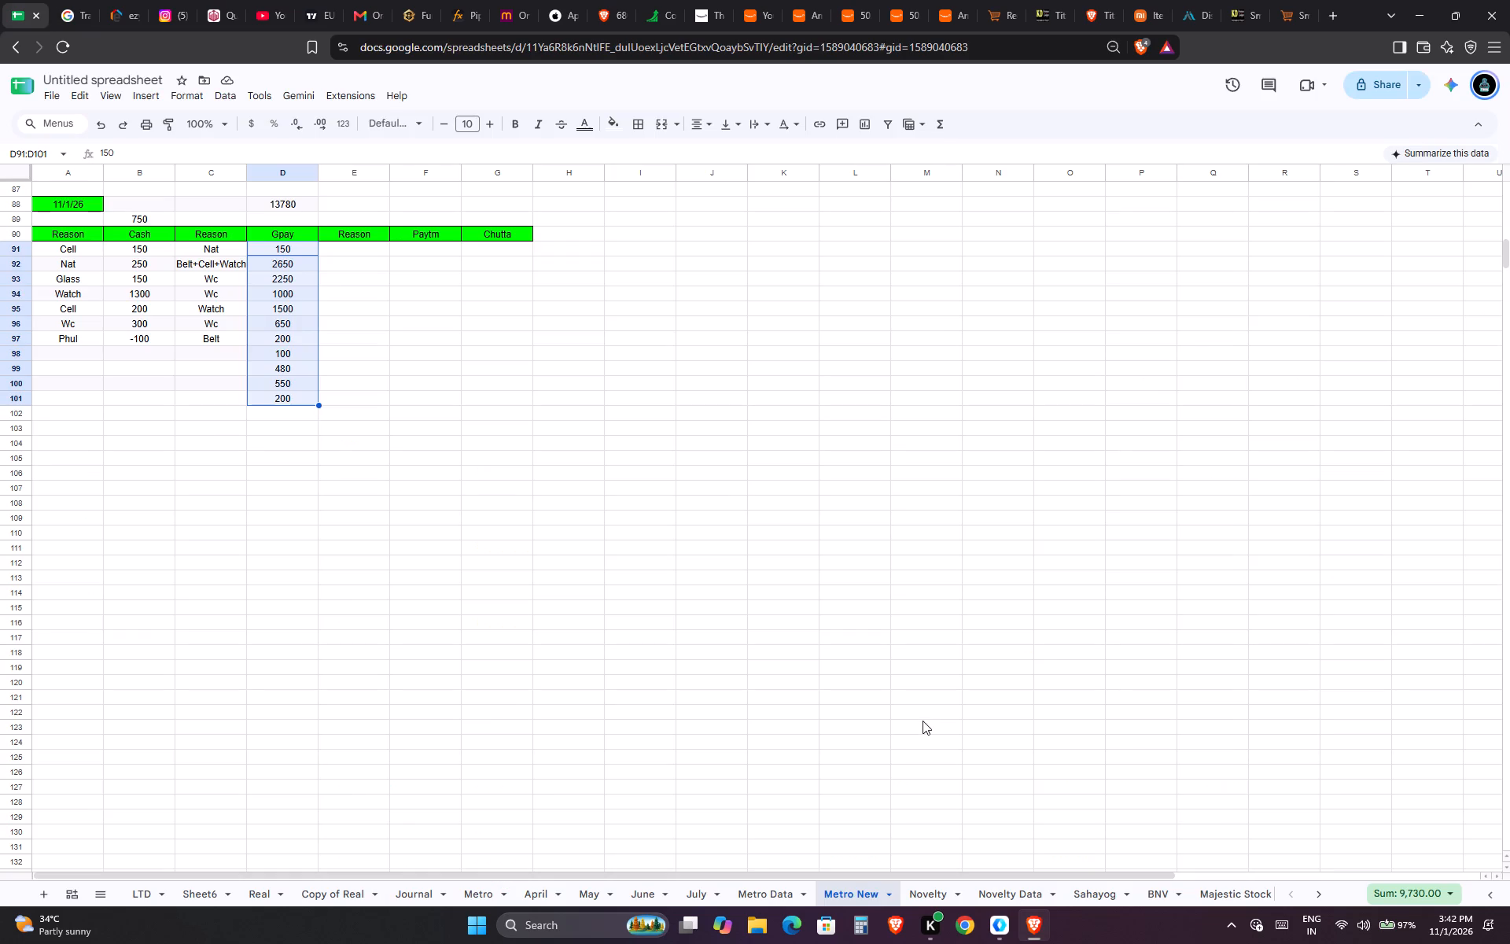
key("ctrl+Tab")
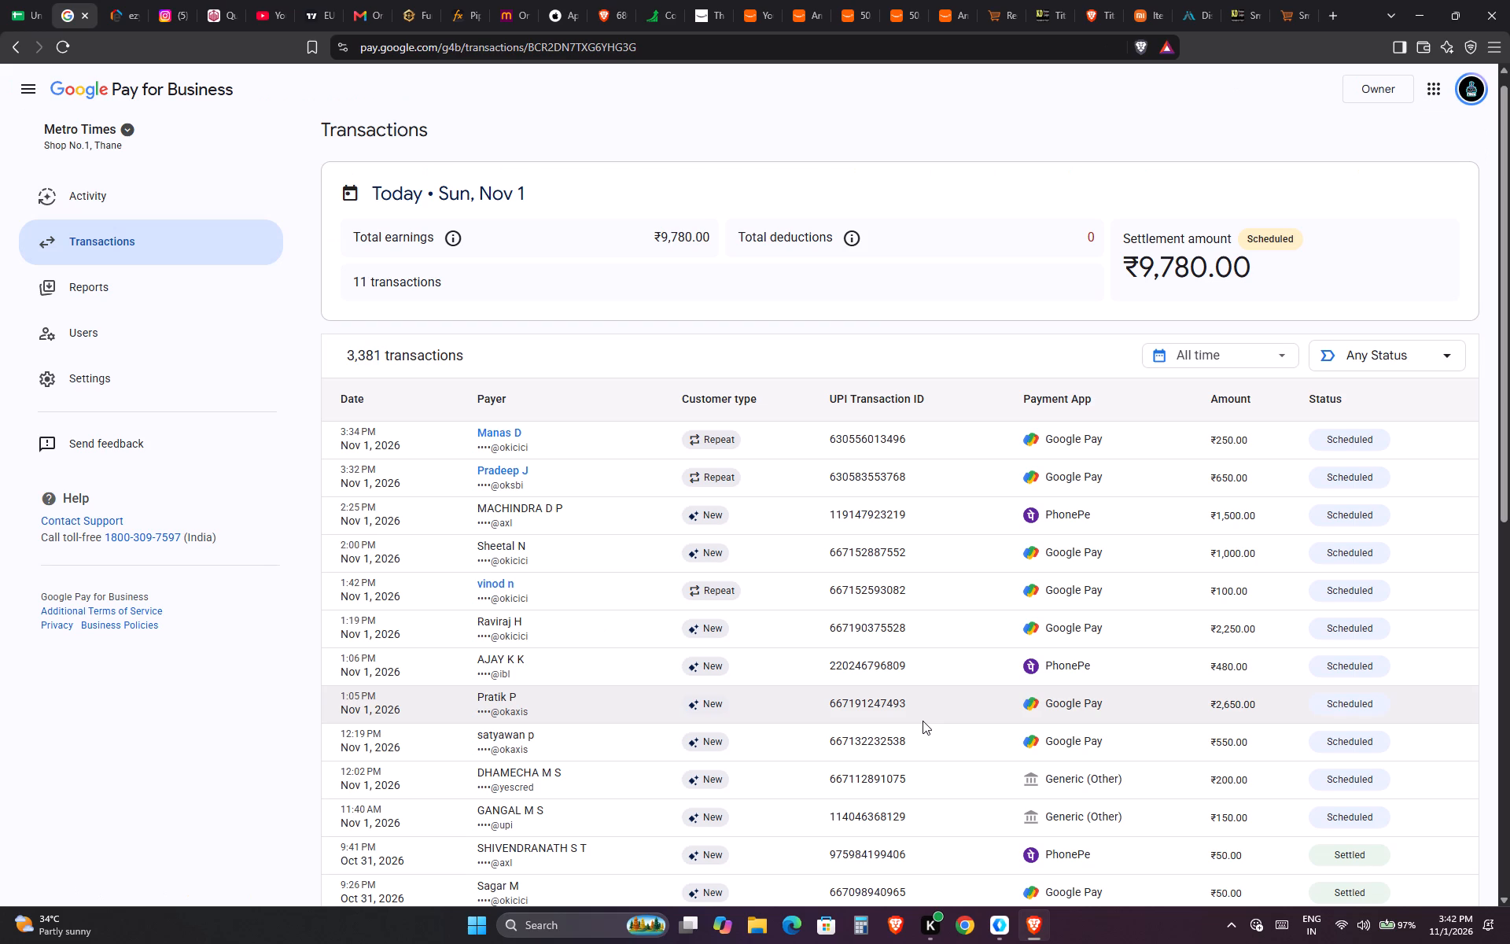
key("ctrl+shift+Tab")
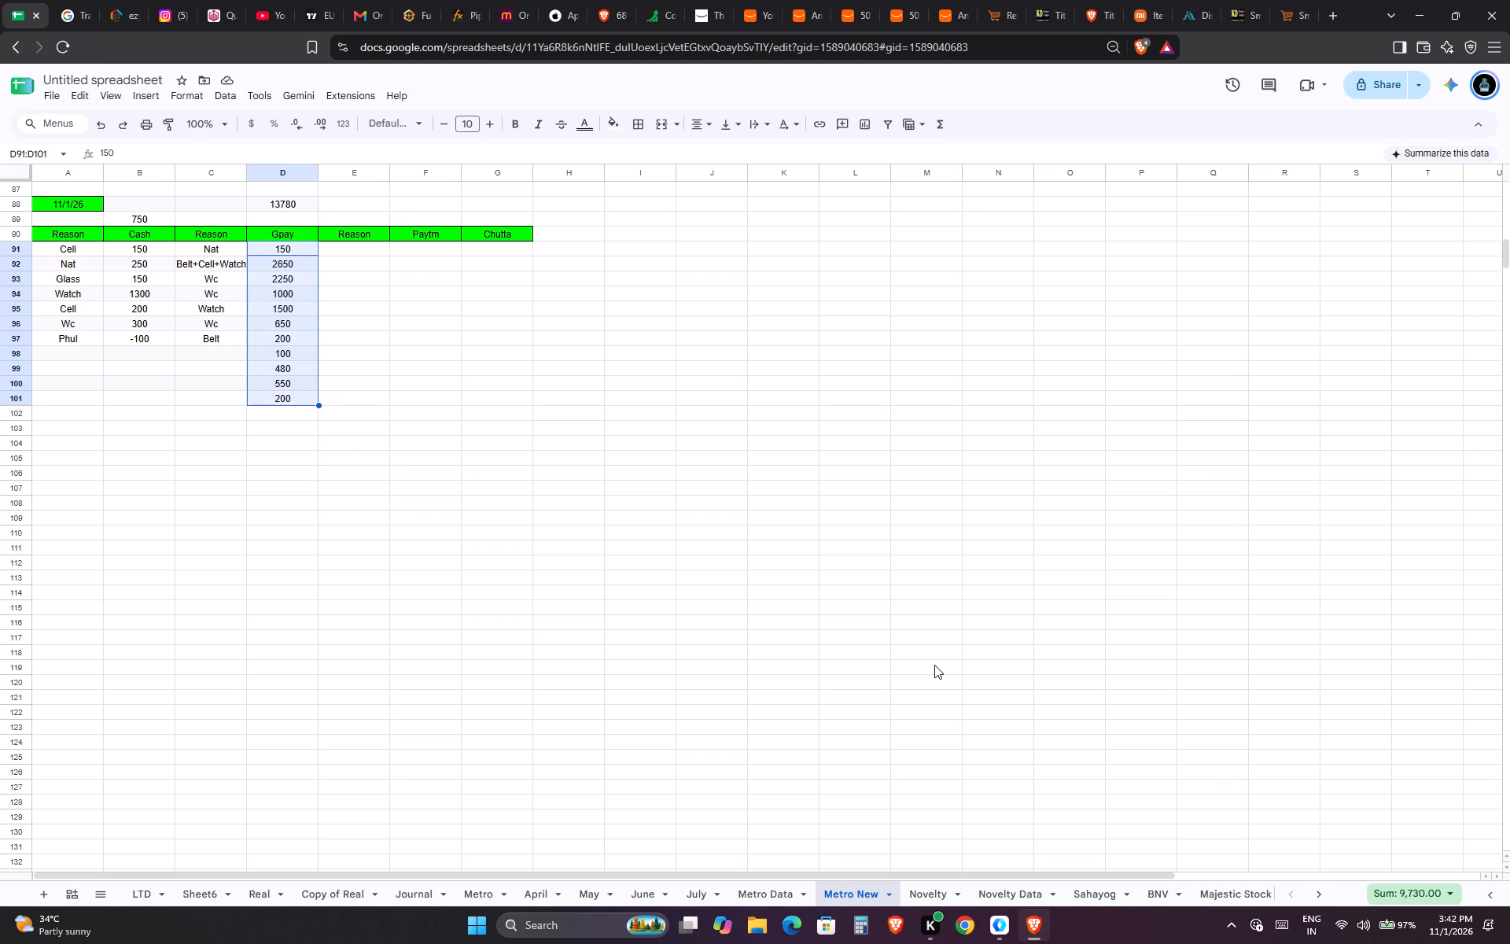
key("ctrl+Tab")
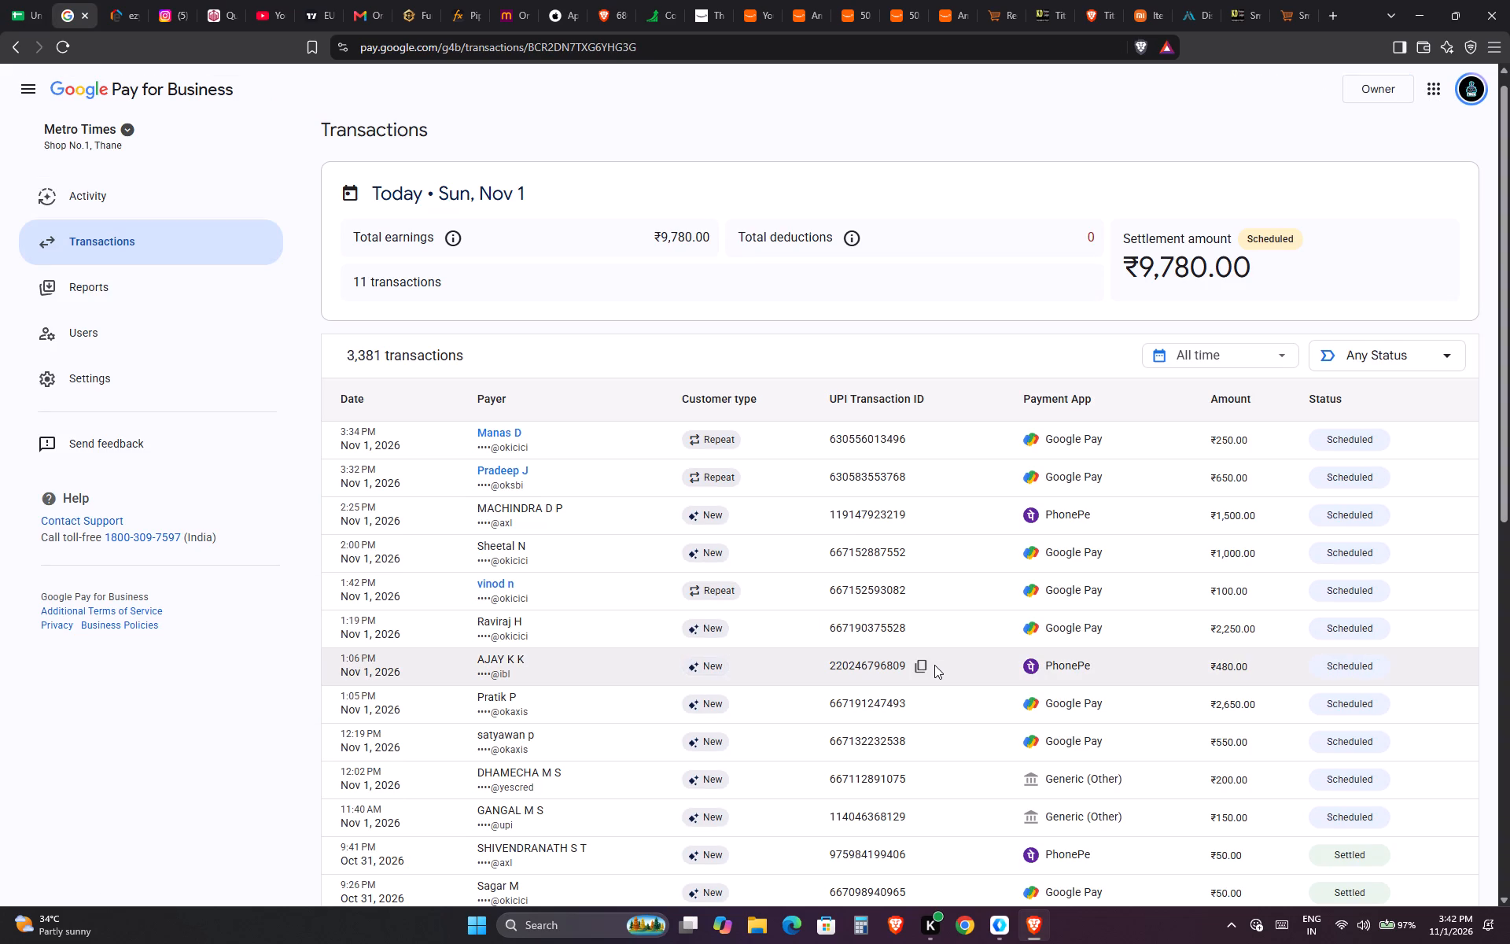
key("ctrl+shift+Tab")
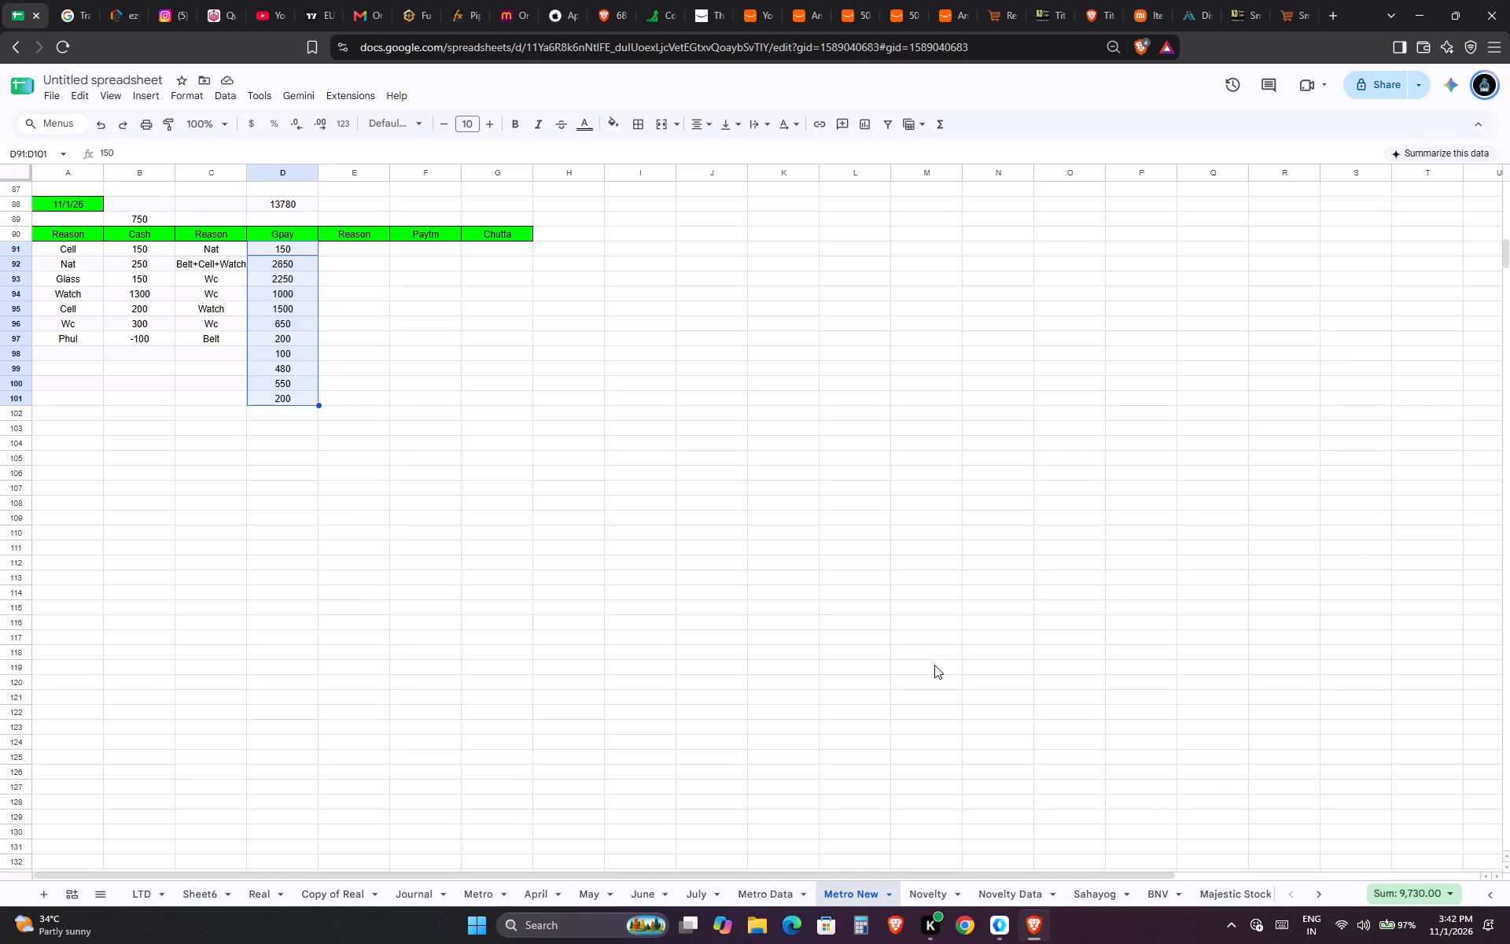
key("Right")
key("Left")
key("ctrl+shift+Down")
left_click(1409, 891)
key("ctrl+Tab")
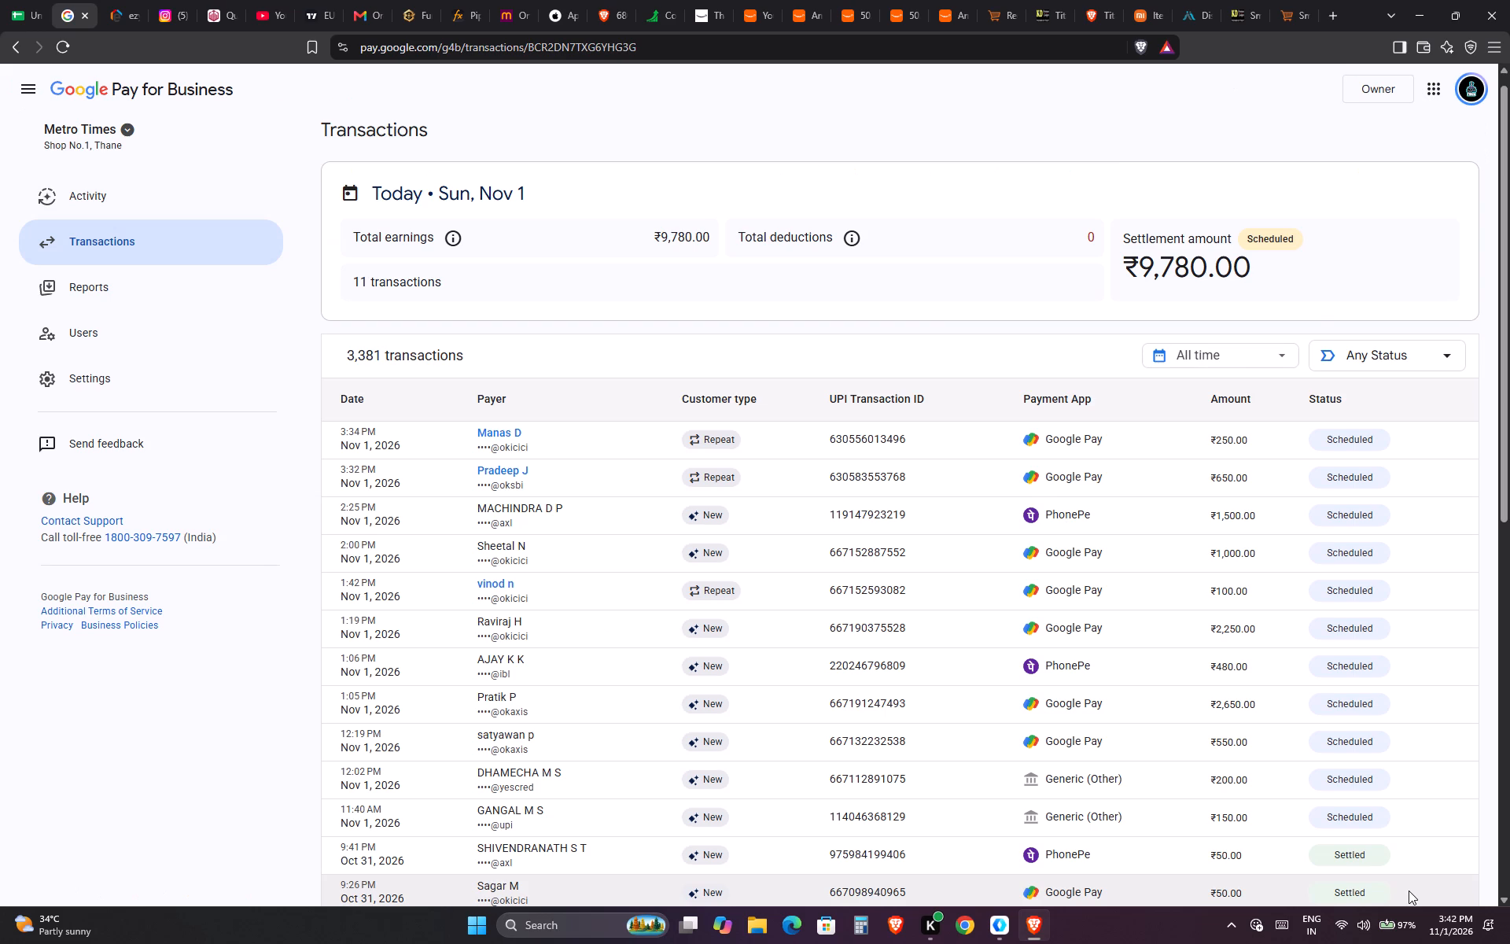
key("ctrl+shift+Tab")
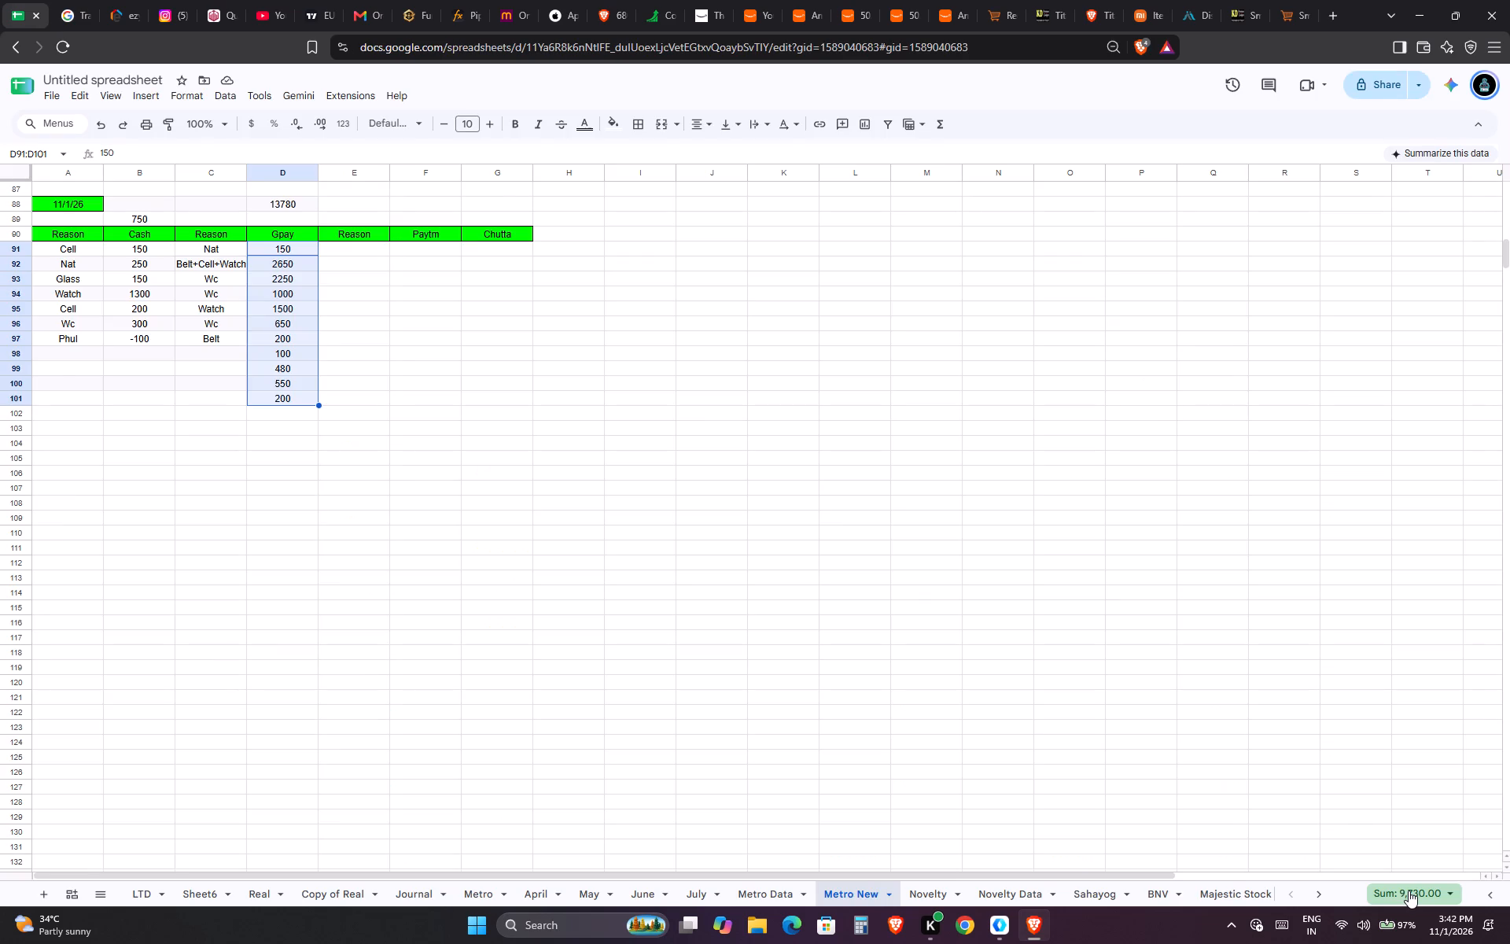
Set the Gpay amount in cell D98 to 150.
key("ctrl+Down")
key("Up")
key("Up")
key("Up")
type("150")
key("Right")
Recheck the sum of the Gpay amounts in D91 to D101.
key("Left")
key("ctrl+Up")
key("Down")
key("ctrl+shift+Down")
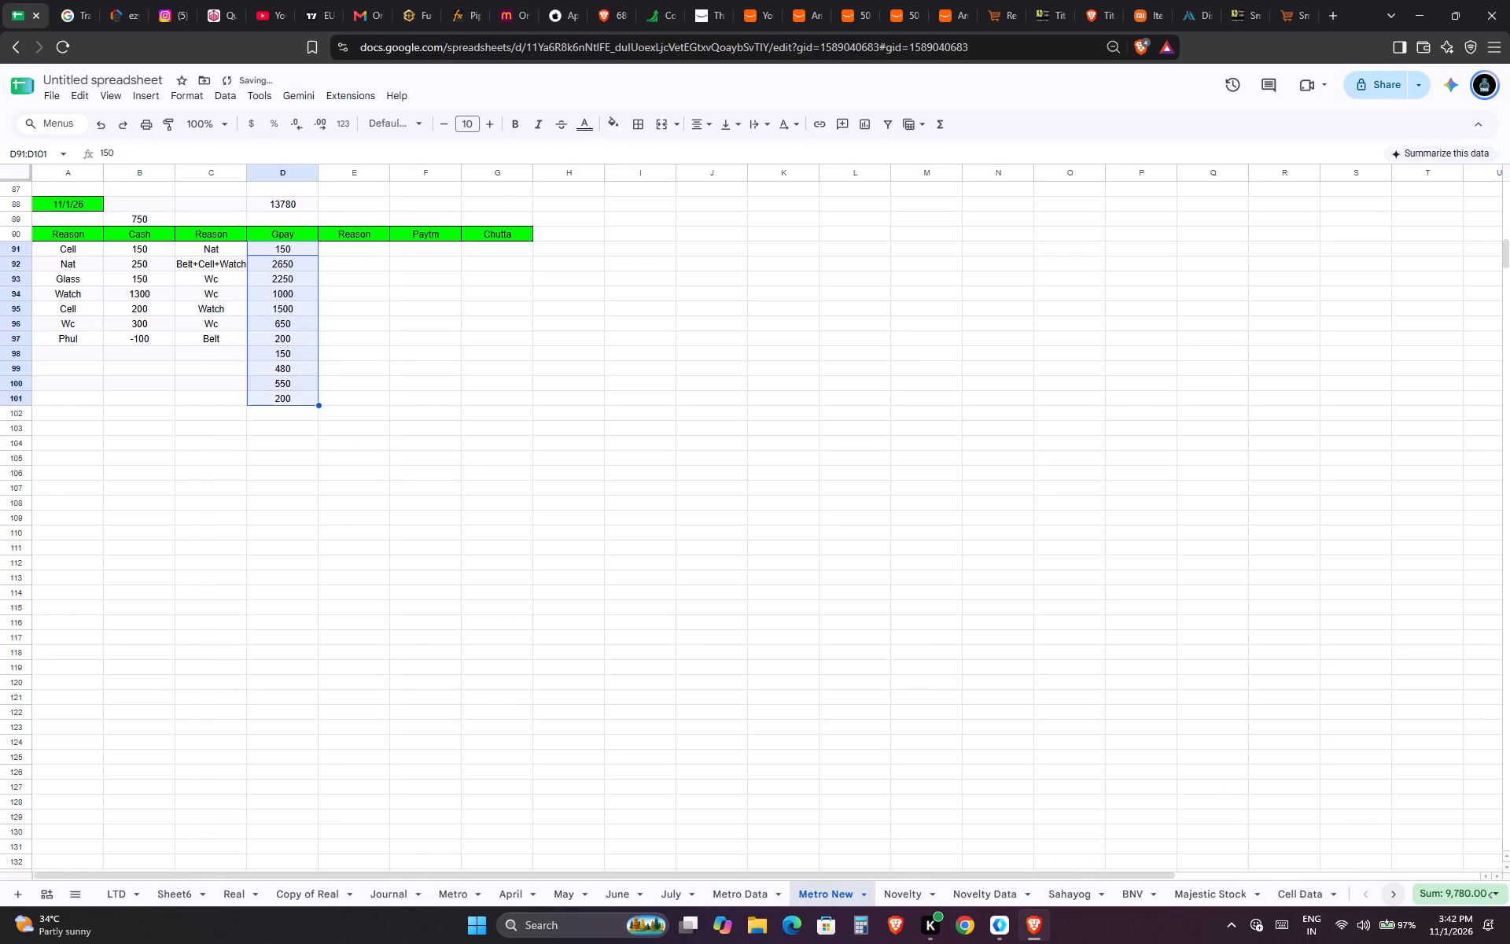
Compare the sum of the Gpay amounts in D91 to D101 with today's total earnings in Google Pay for Business.
key("ctrl+Tab")
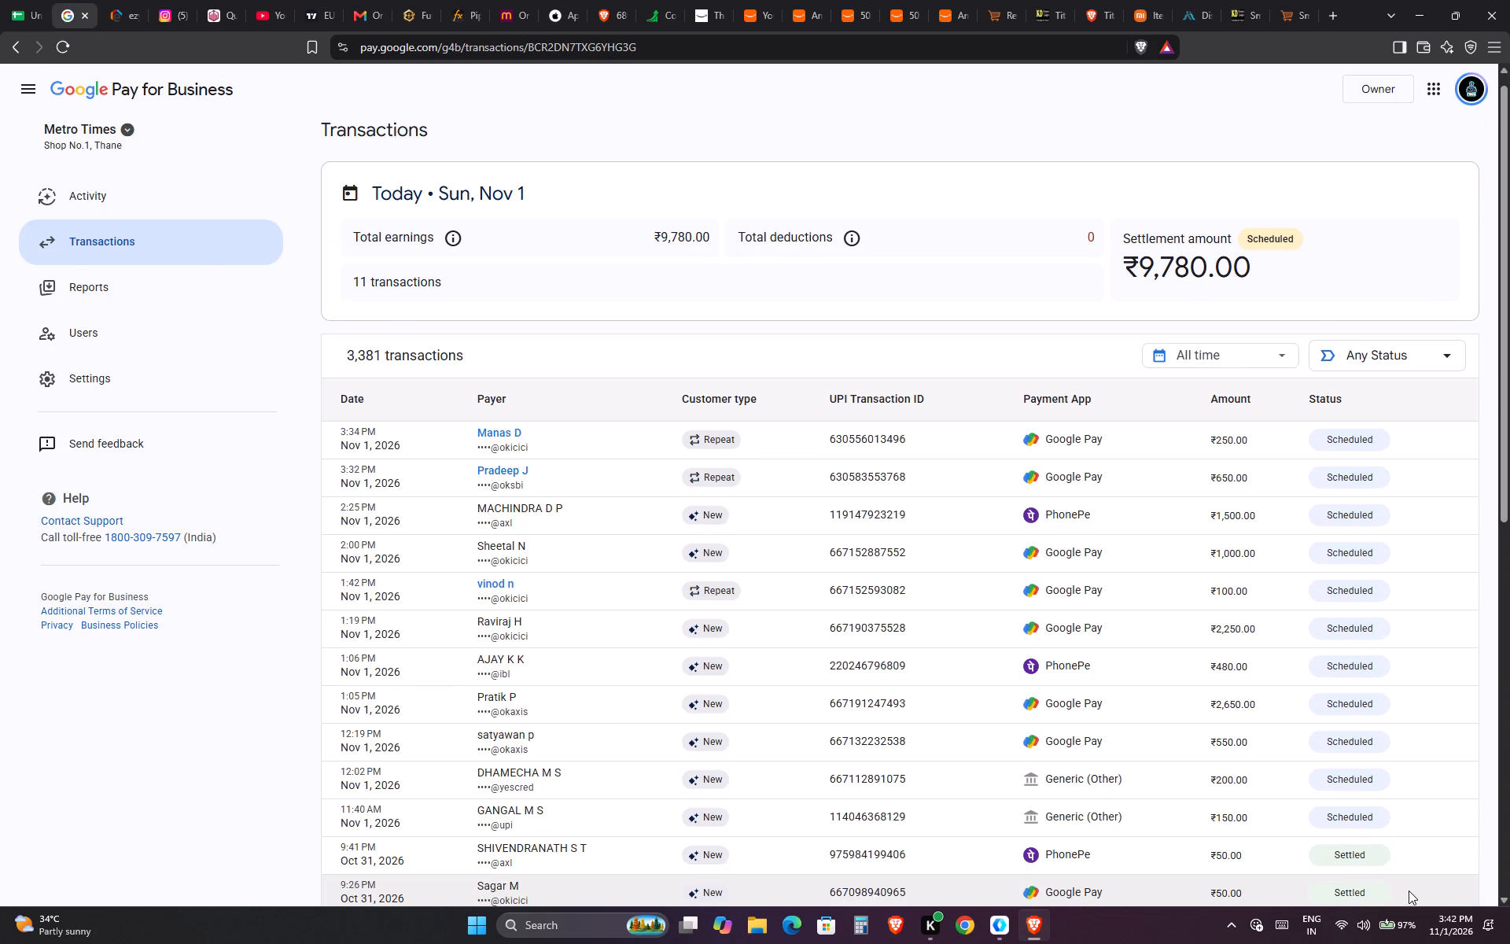
key("ctrl+shift+Tab")
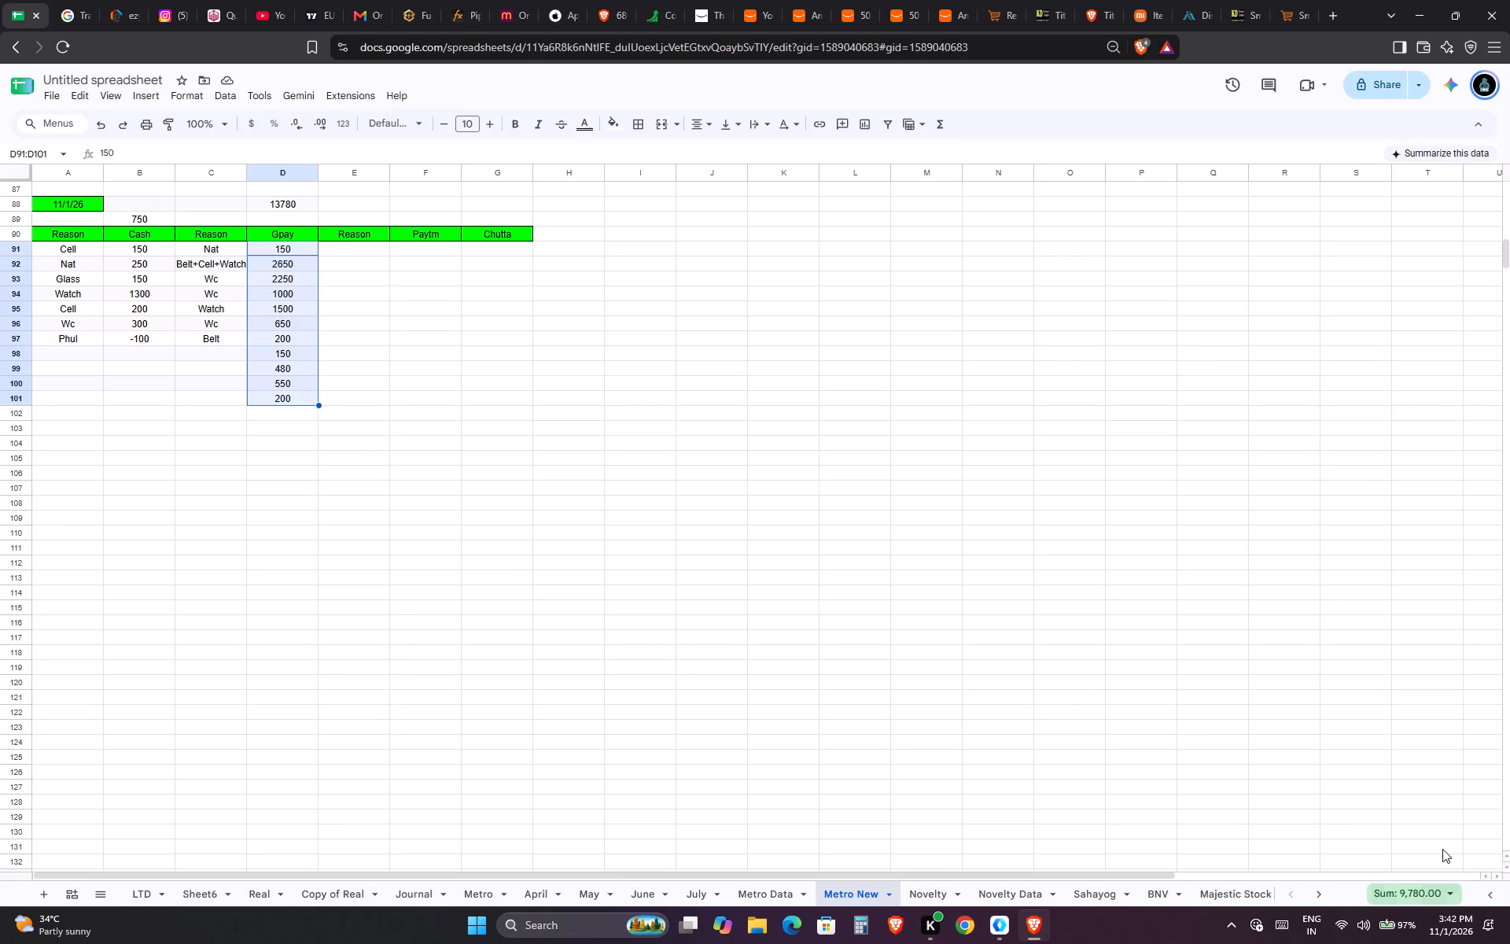
key("ctrl+shift+Tab")
key("ctrl+Tab")
Enter Cell as the reason in C98, beside the Gpay amount of 150.
key("Left")
key("Left")
key("Down")
key("Right")
key("Down")
key("Down")
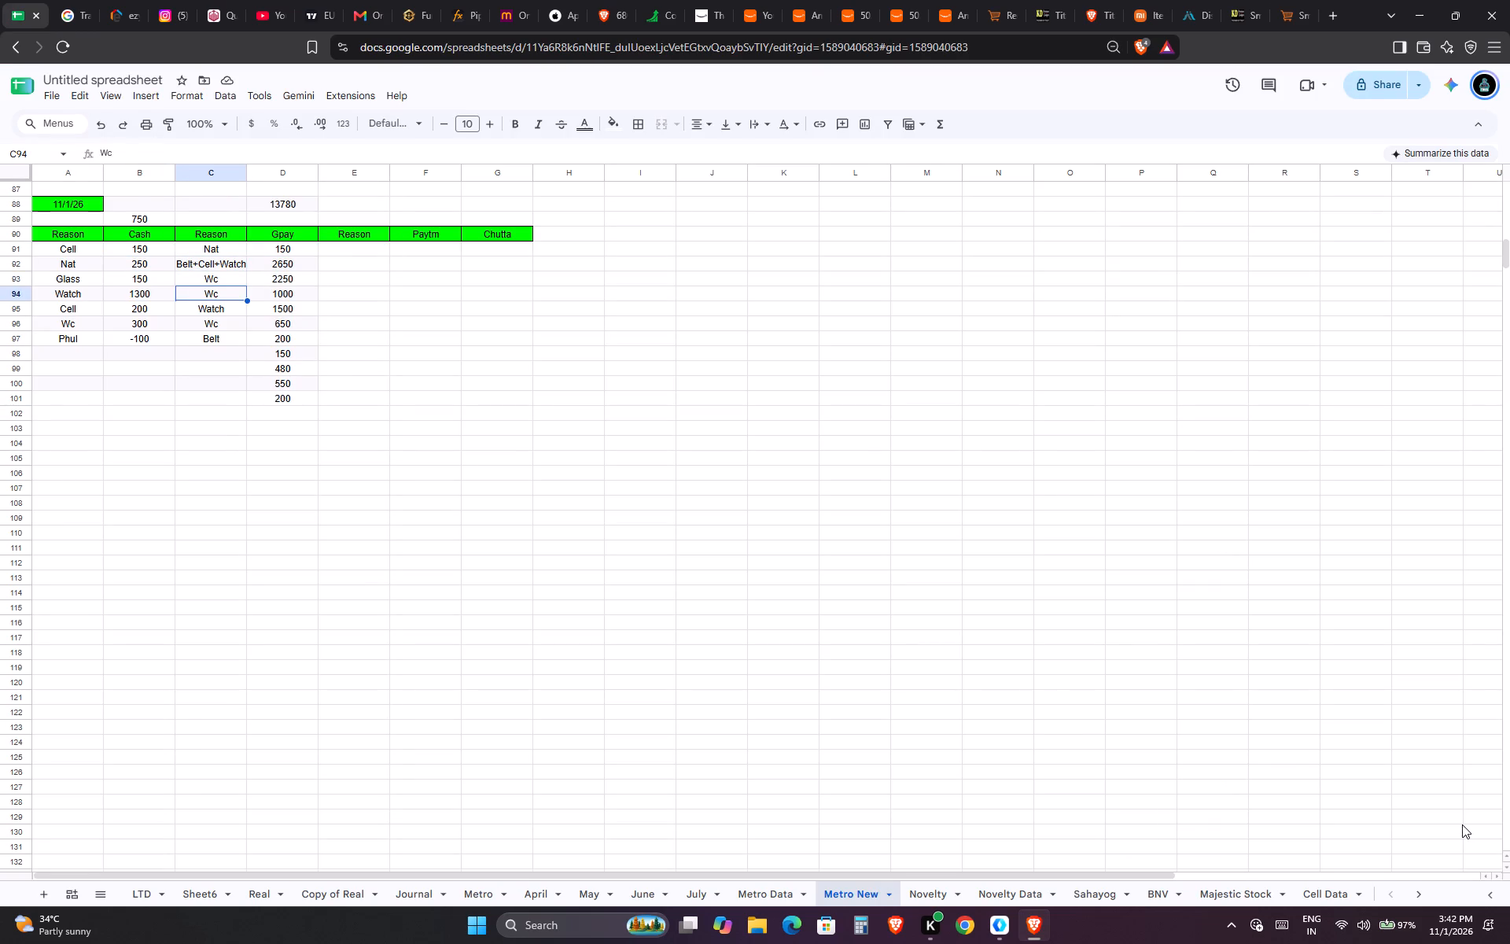
key("Down")
key("ctrl+Down")
key("Down")
key("Down")
key("Up")
type("Ce")
type("ll")
key("Tab")
key("Left")
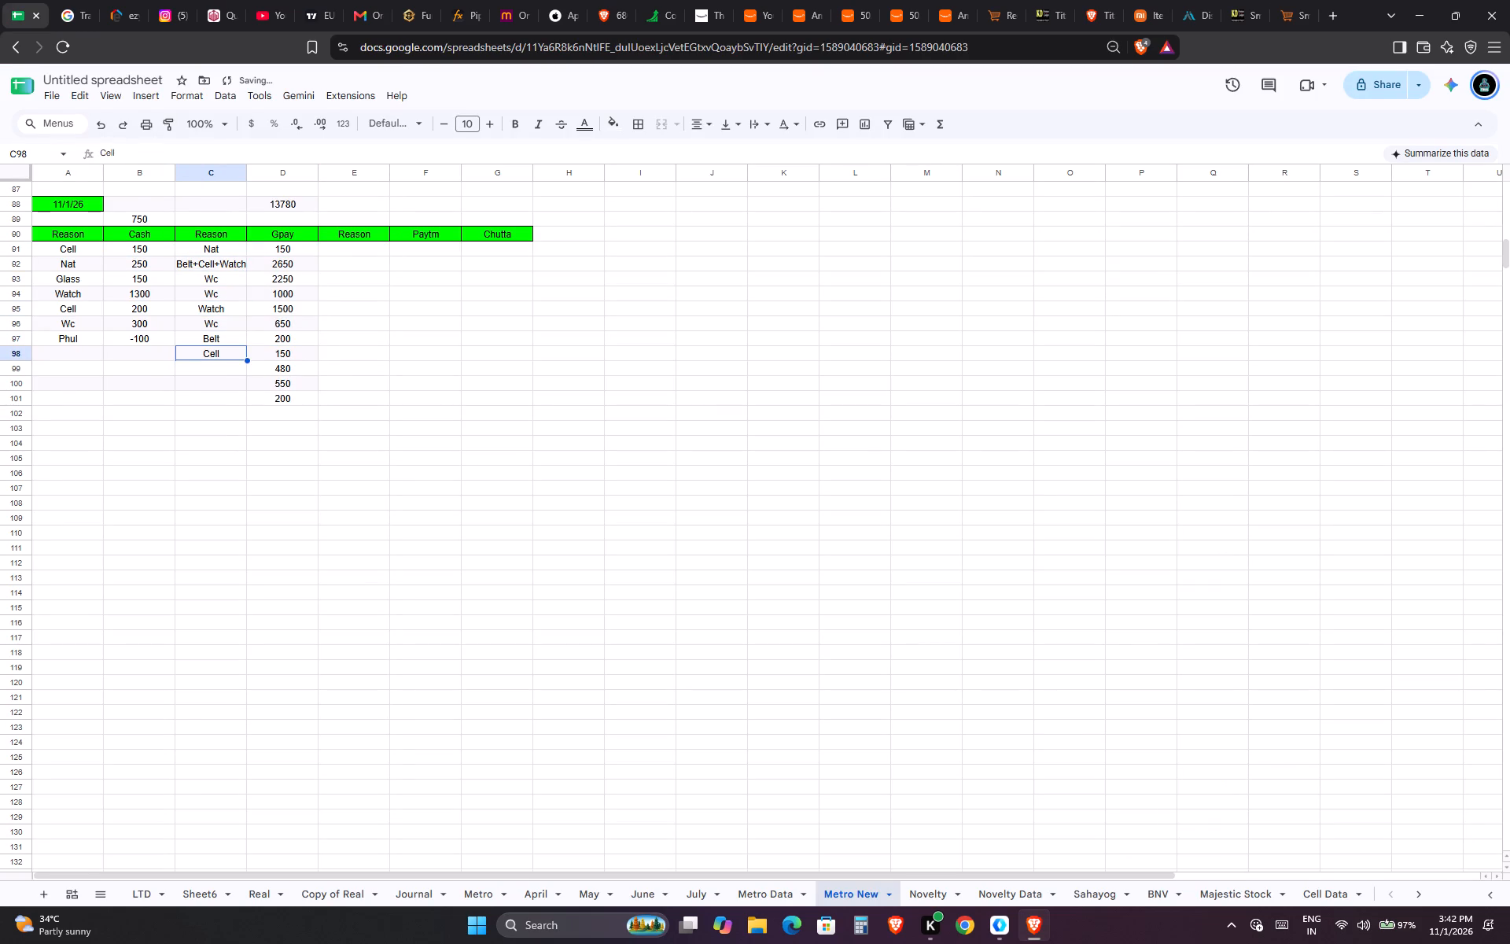
Enter Majestic in the Paytm Reason column at E99, on the row of the 480 Gpay amount.
key("Down")
key("Down")
key("Down")
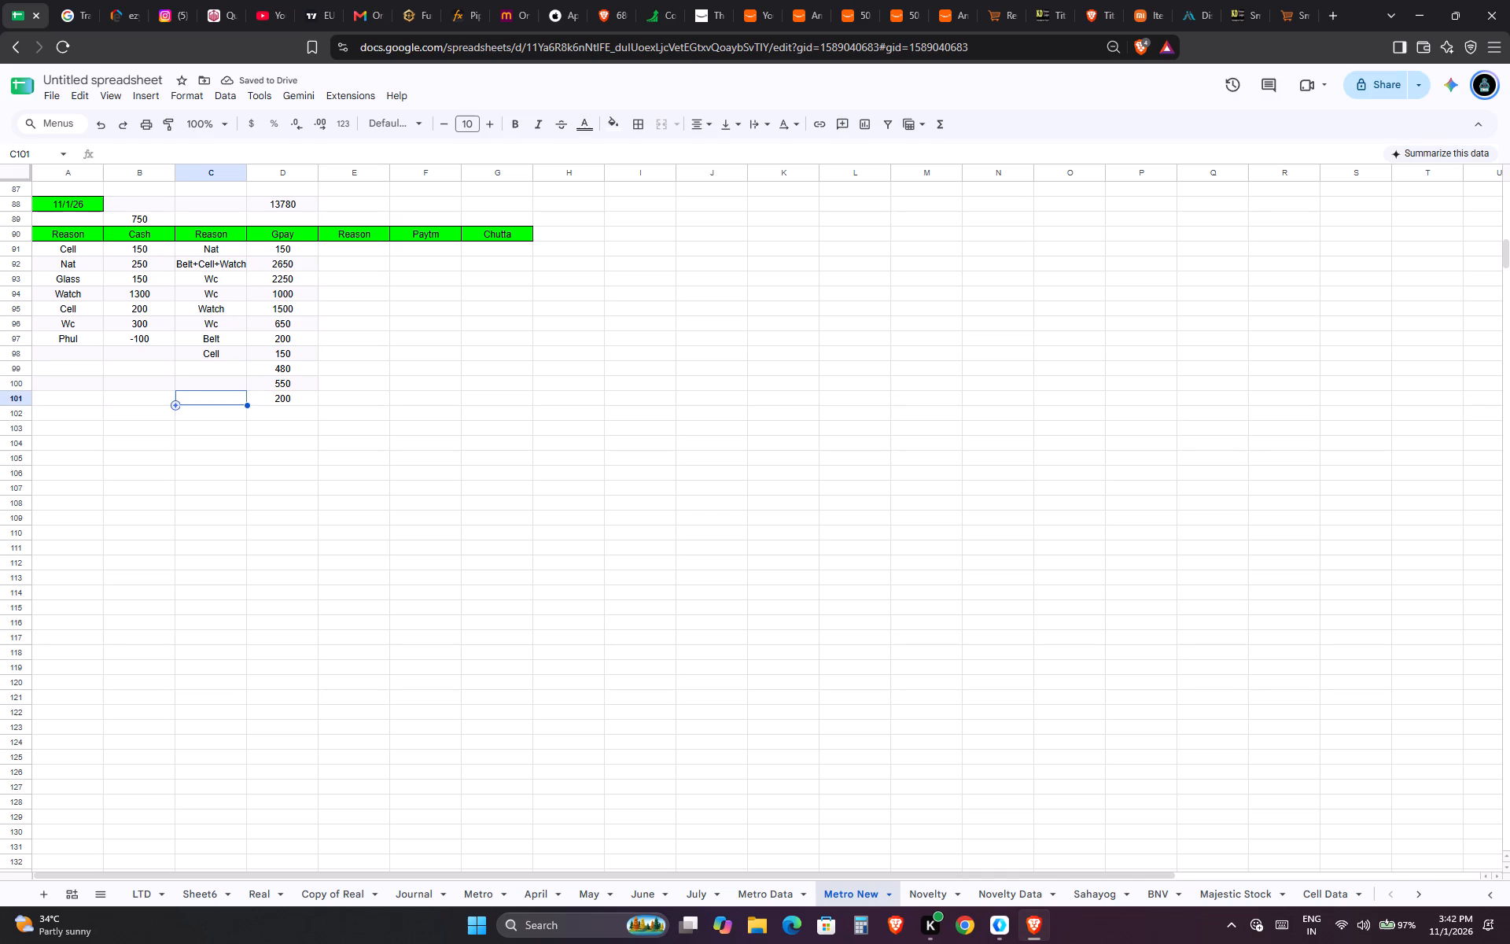
key("Up")
key("Up")
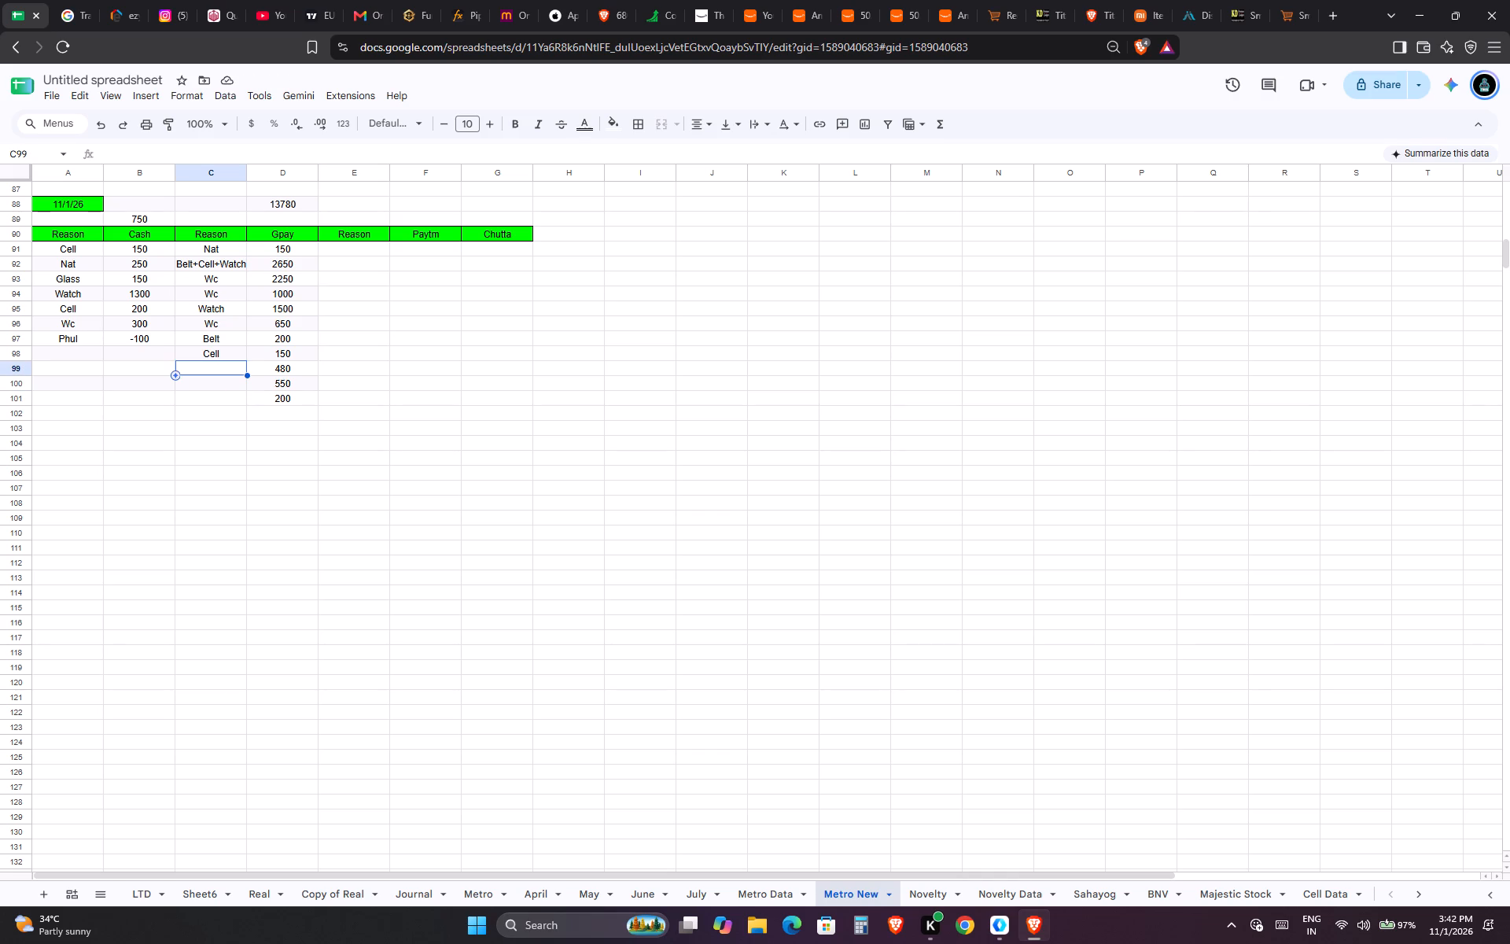
key("Right")
key("Right")
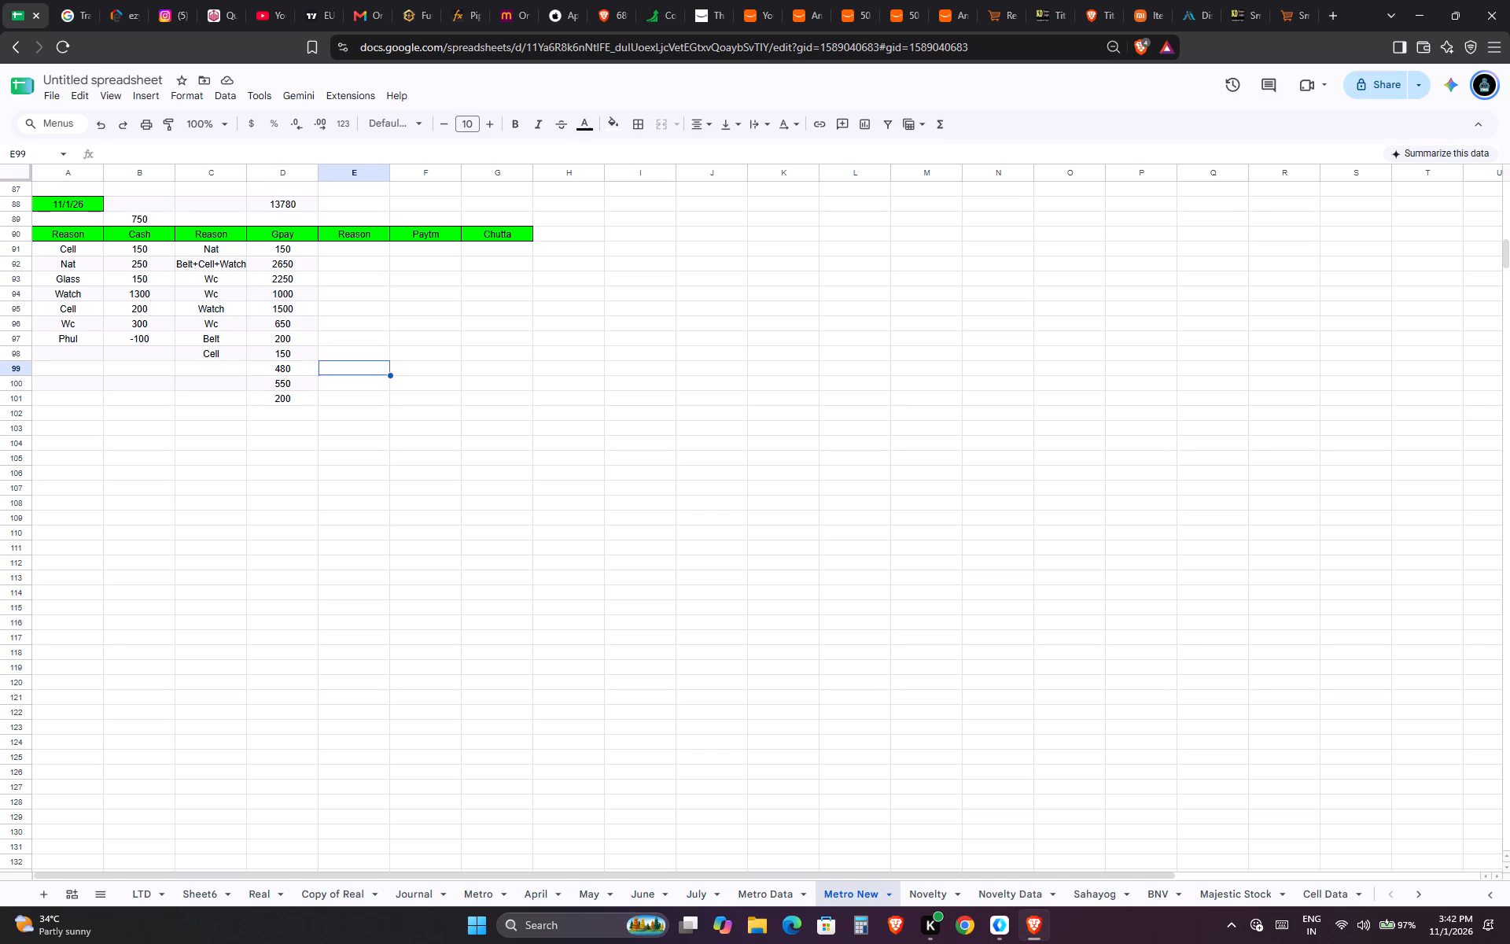
type("Majes")
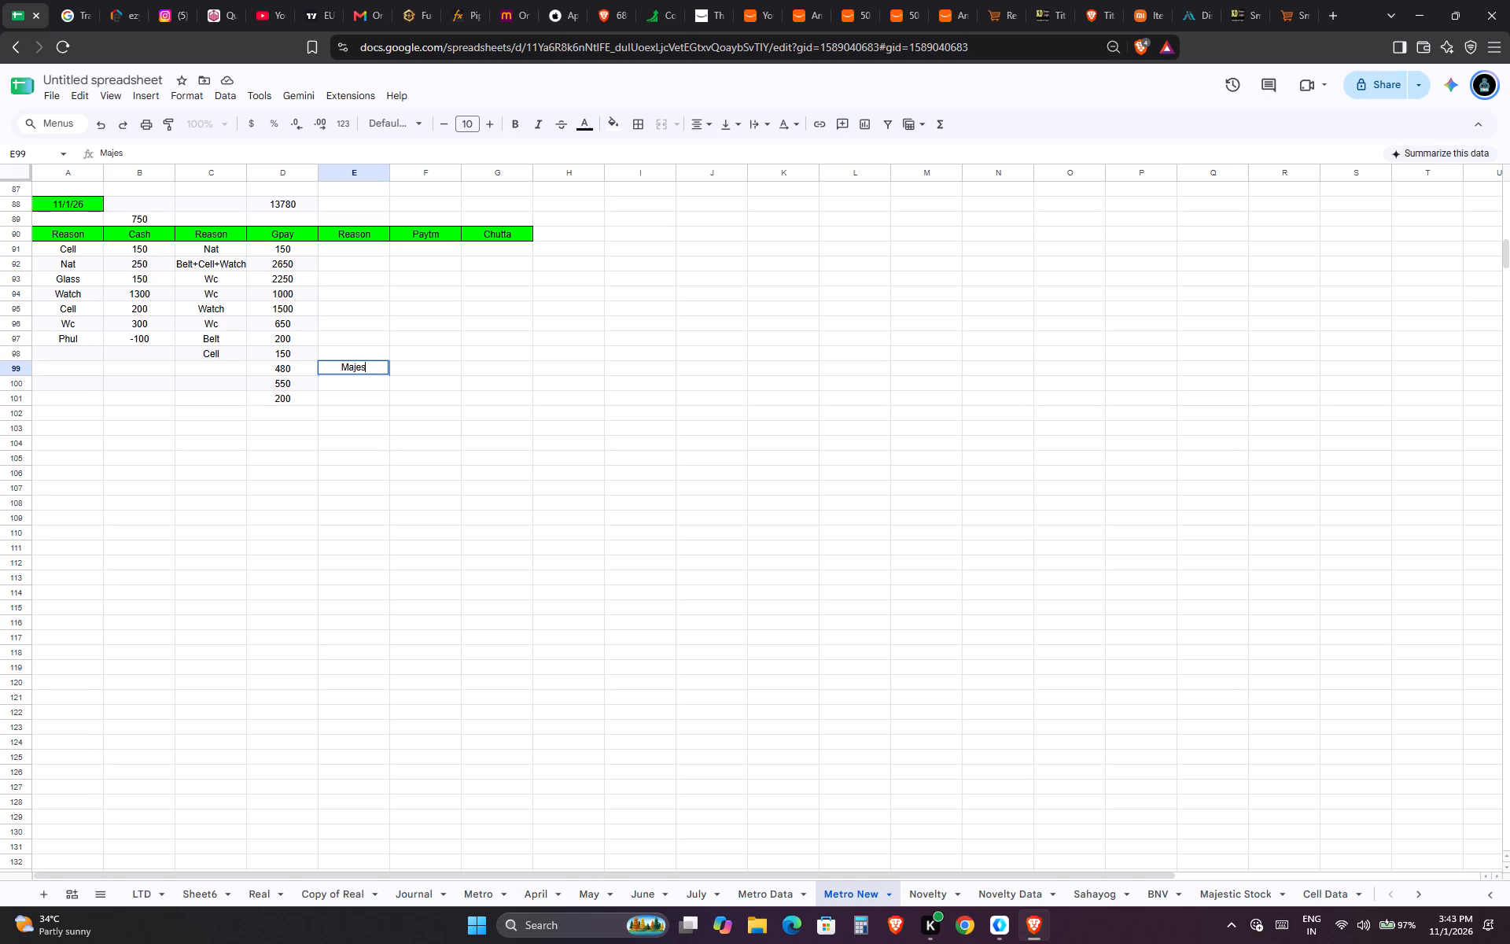
type("tic")
key("Tab")
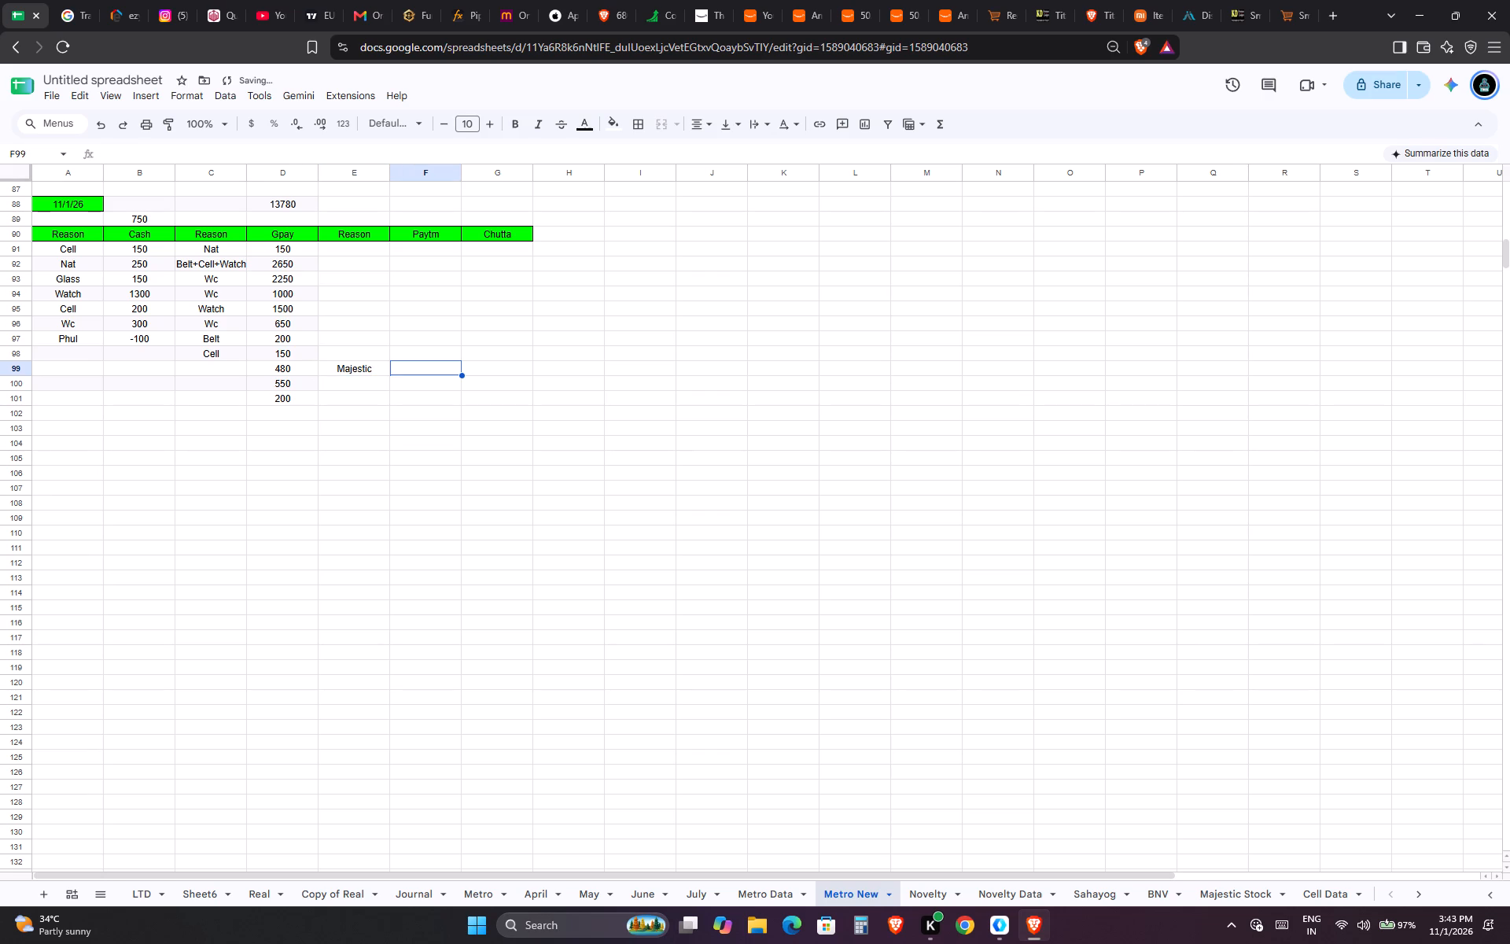
Copy the Majestic entry from E99 into the Gpay Reason cell C99.
key("Left")
key("Left")
key("Left")
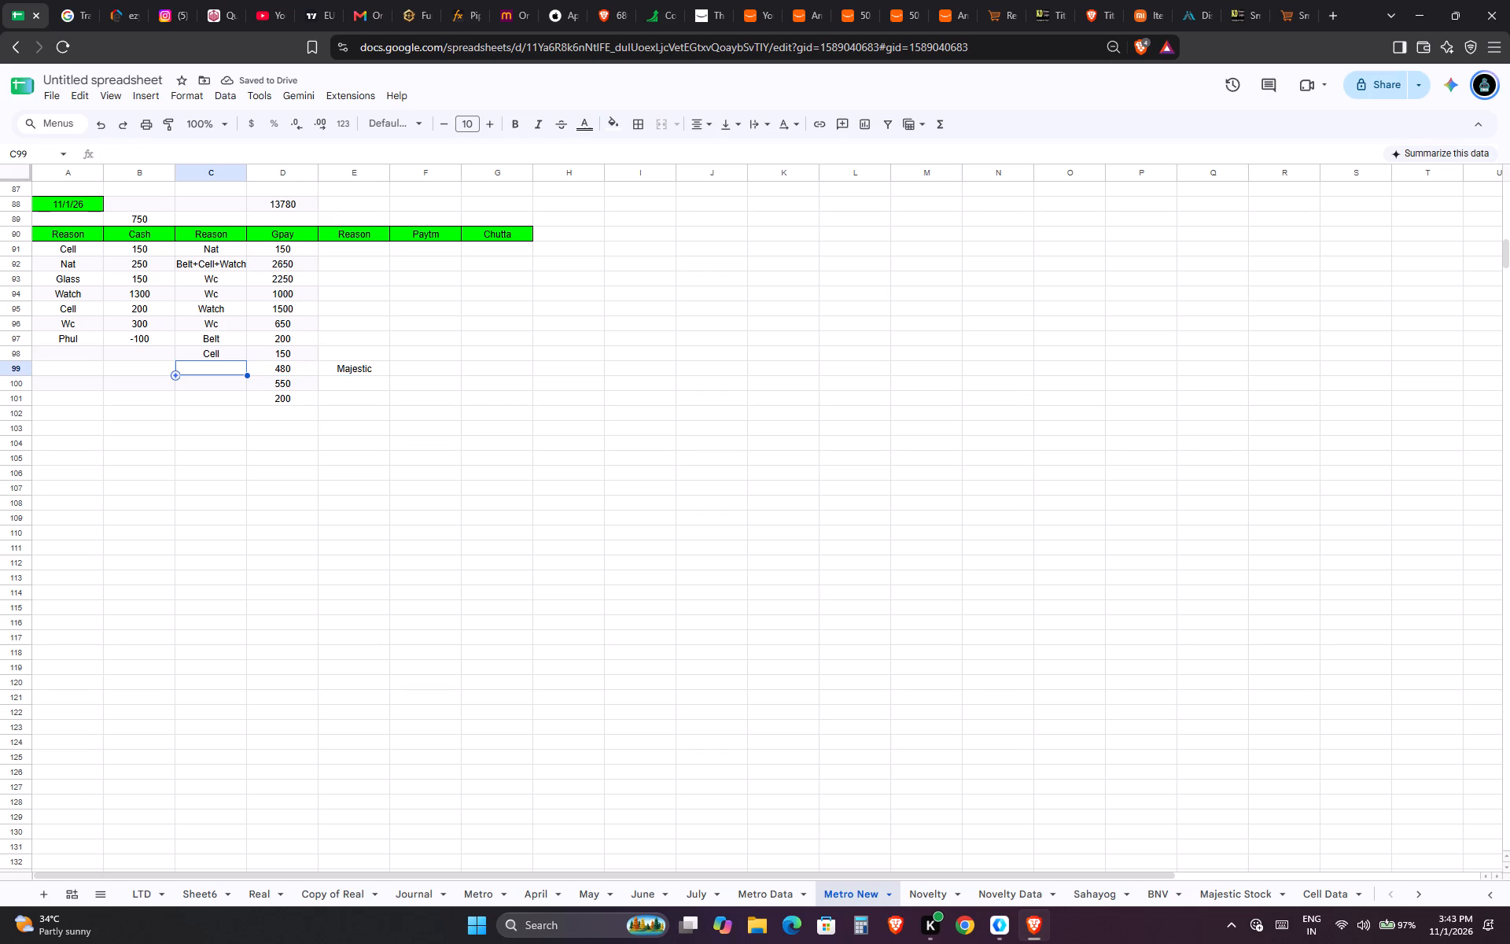
key("Right")
key("Right")
key("ctrl+c")
key("ctrl+Left")
key("Left")
key("ctrl+v")
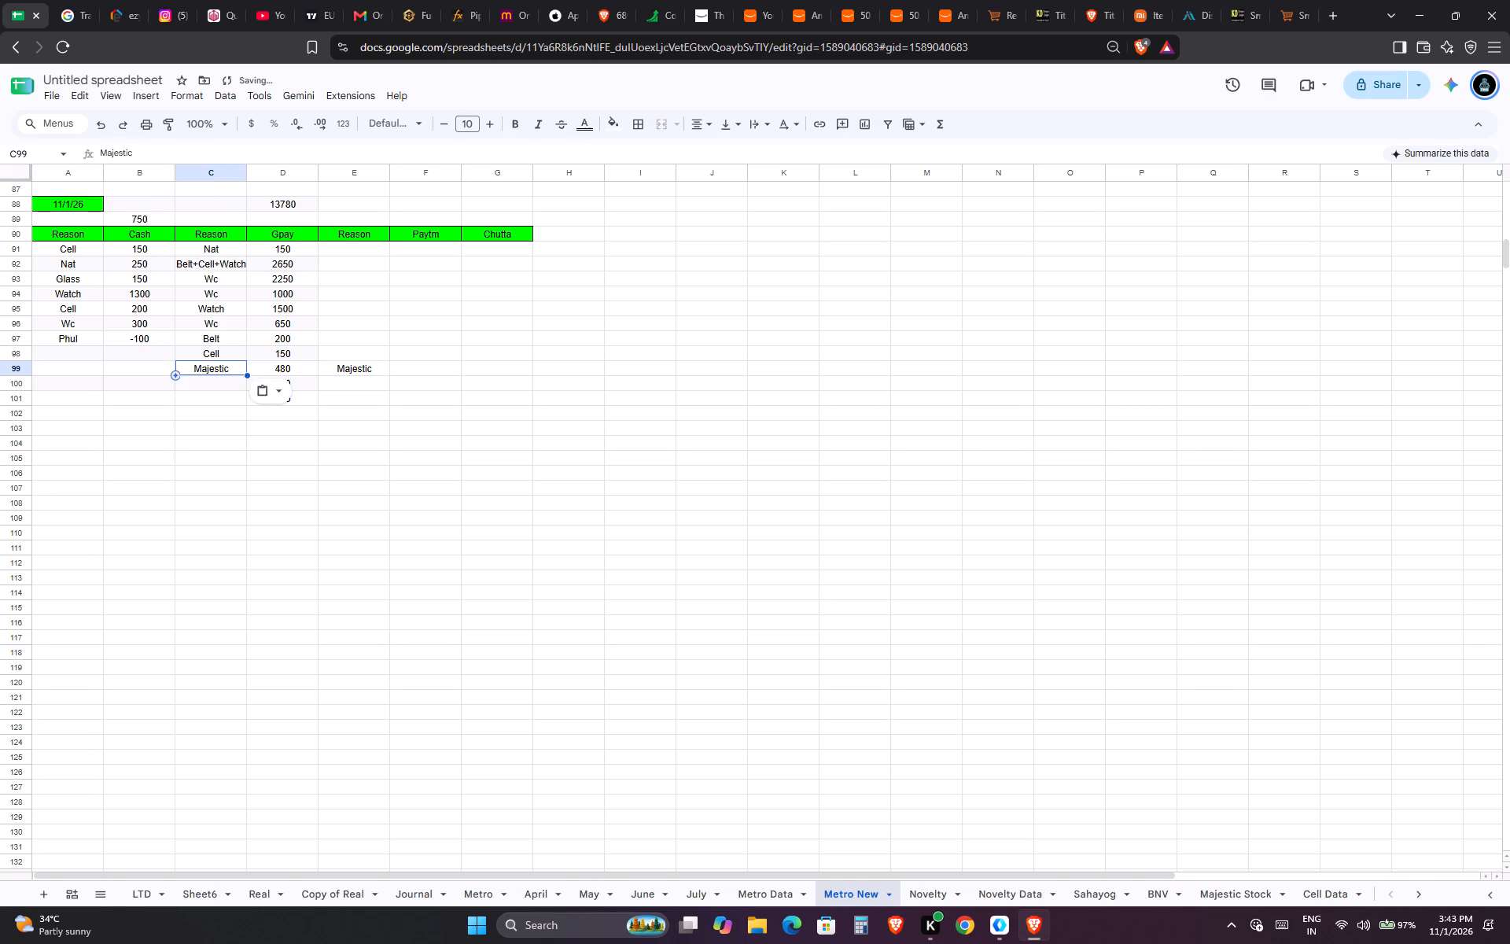
Select the empty Gpay Reason cell C101, beside the amount of 200.
key("Down")
key("Right")
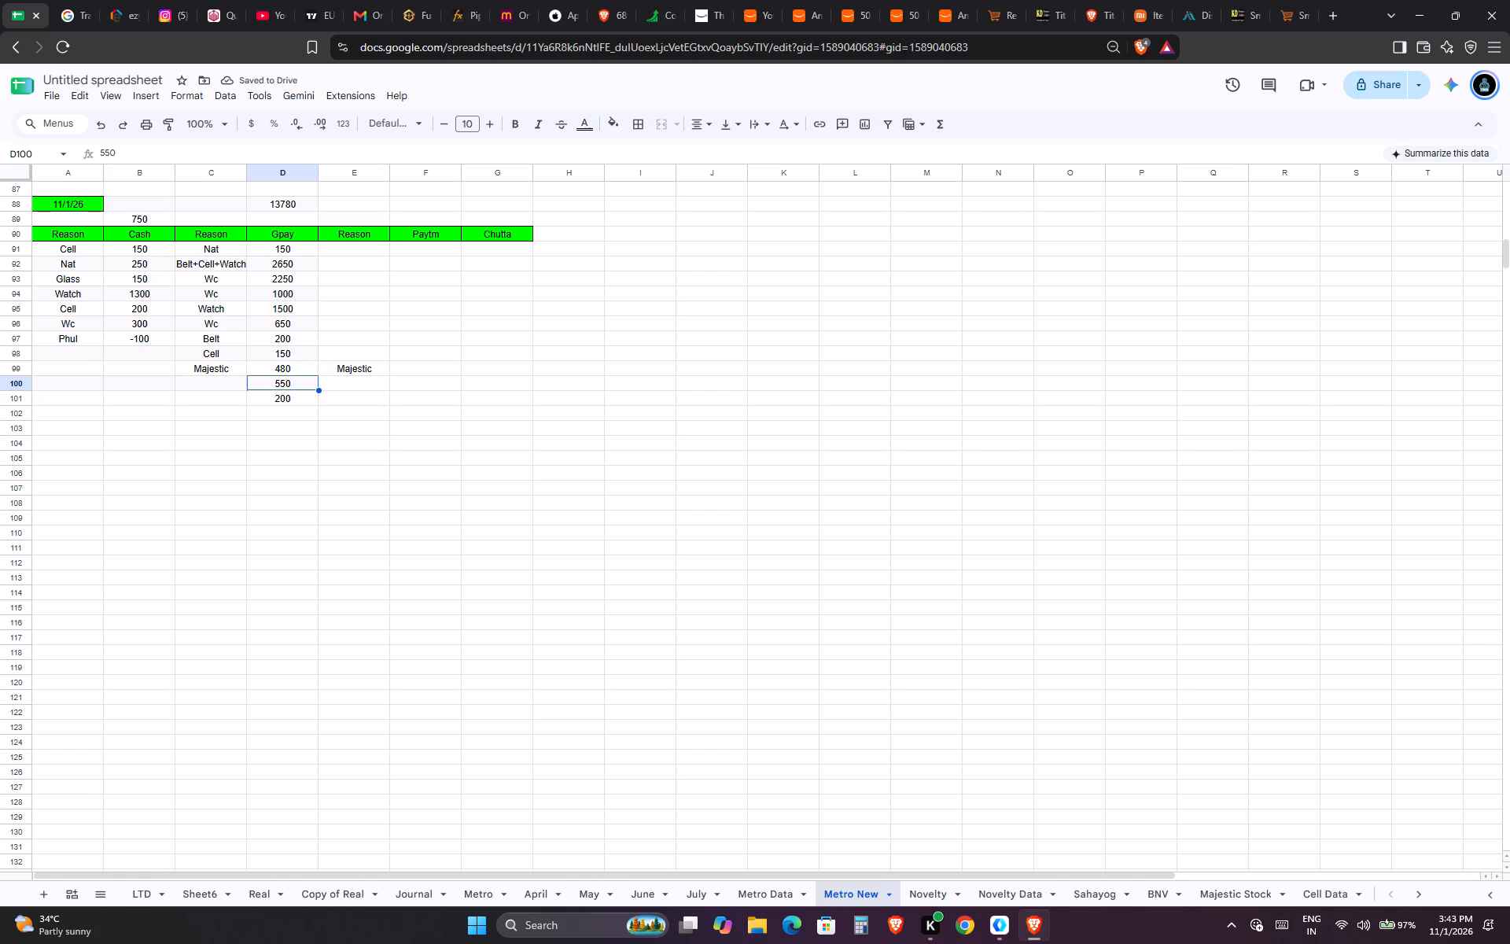
key("Down")
key("Left")
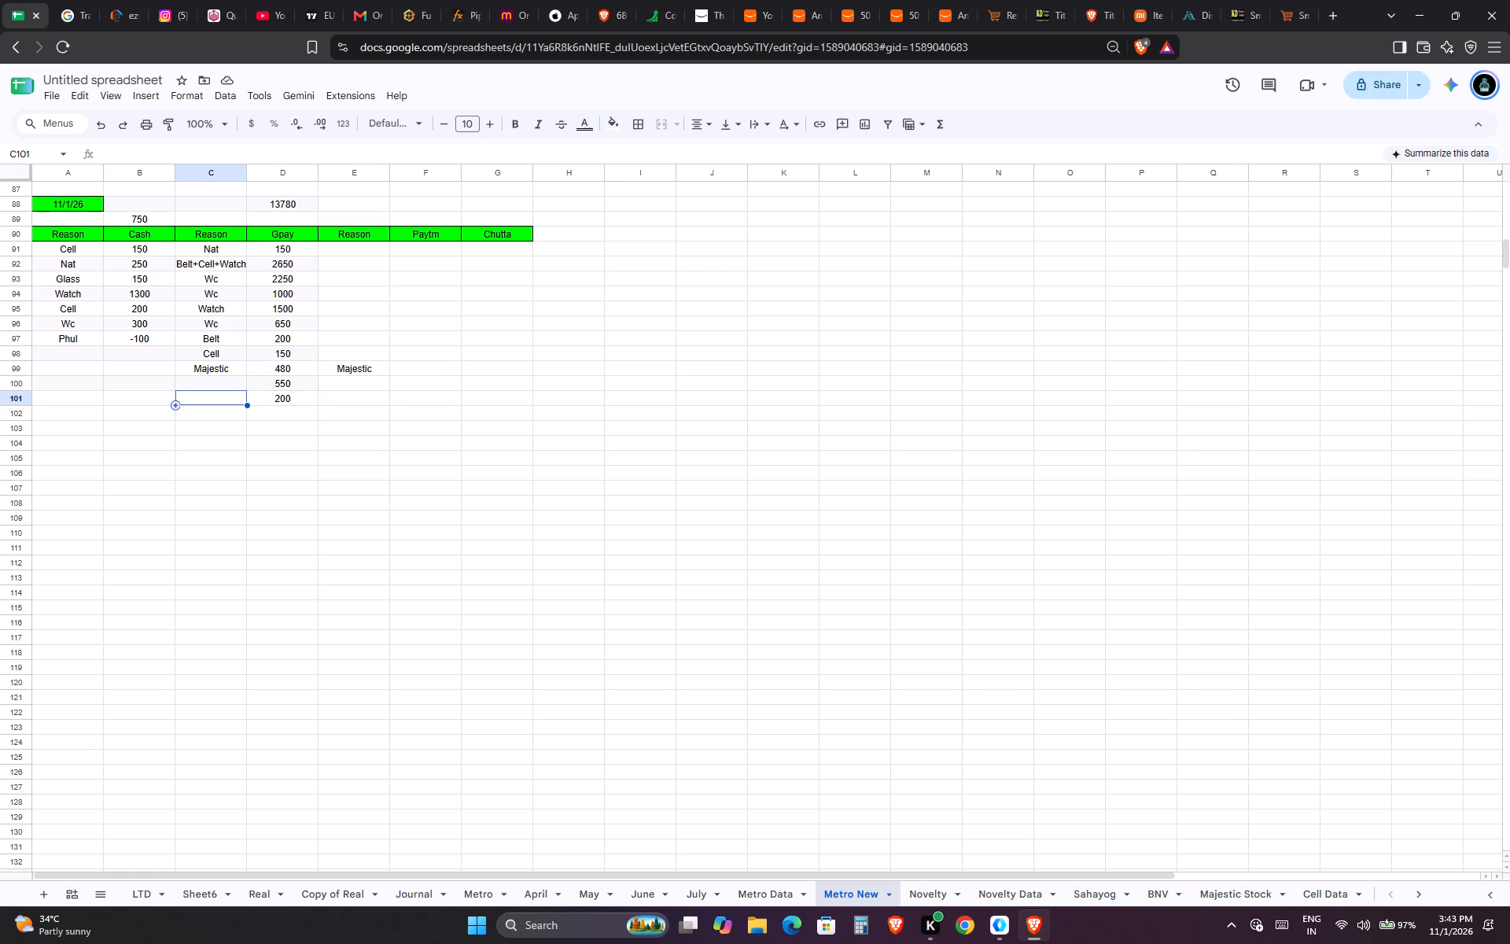
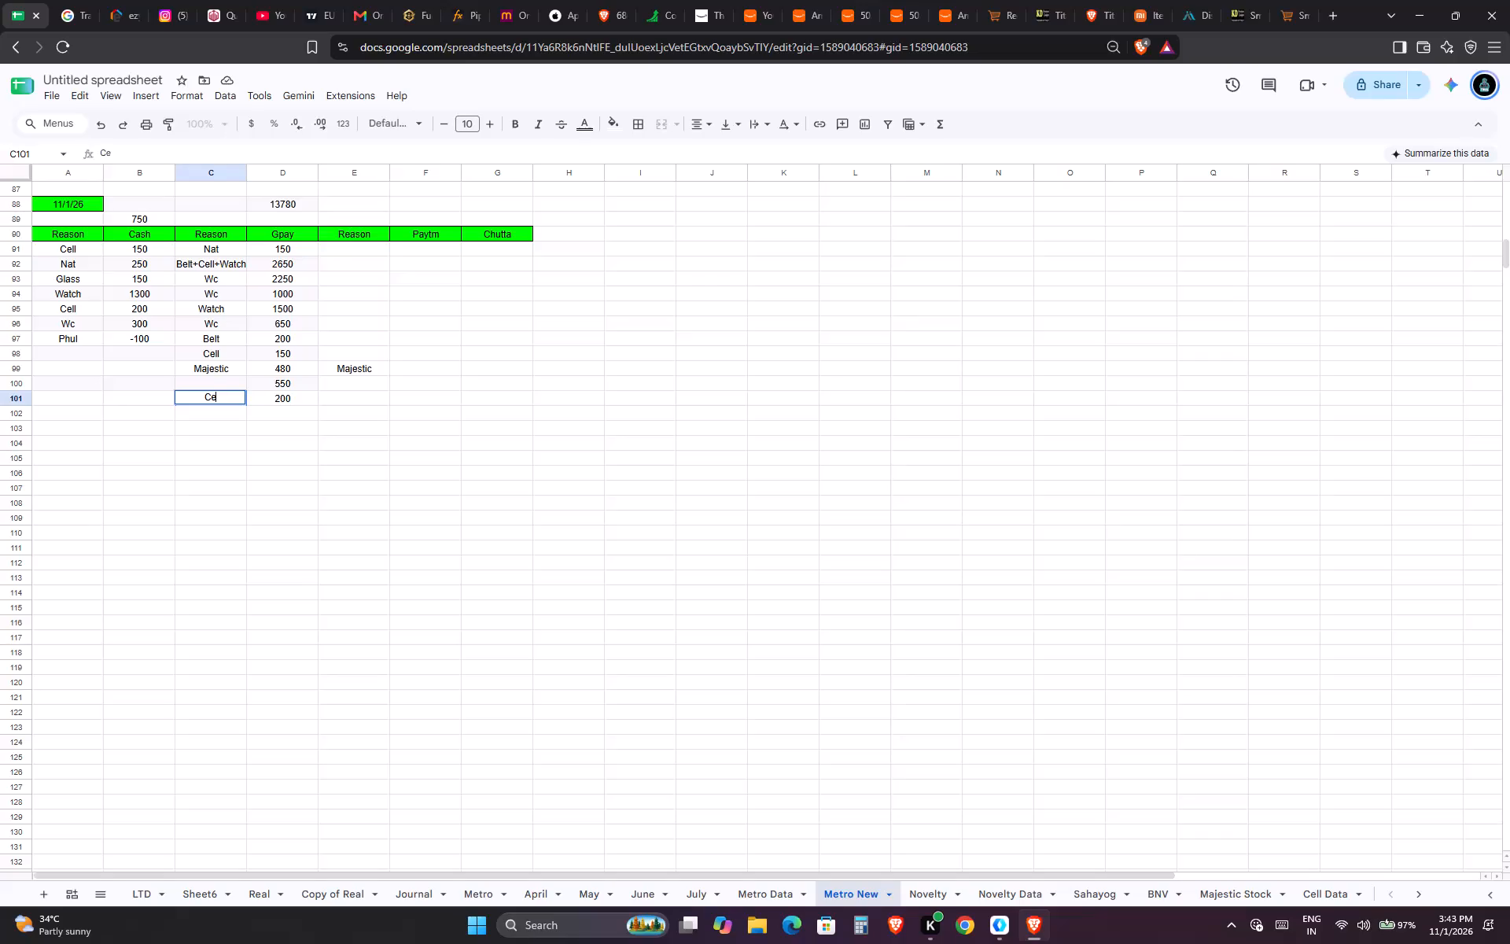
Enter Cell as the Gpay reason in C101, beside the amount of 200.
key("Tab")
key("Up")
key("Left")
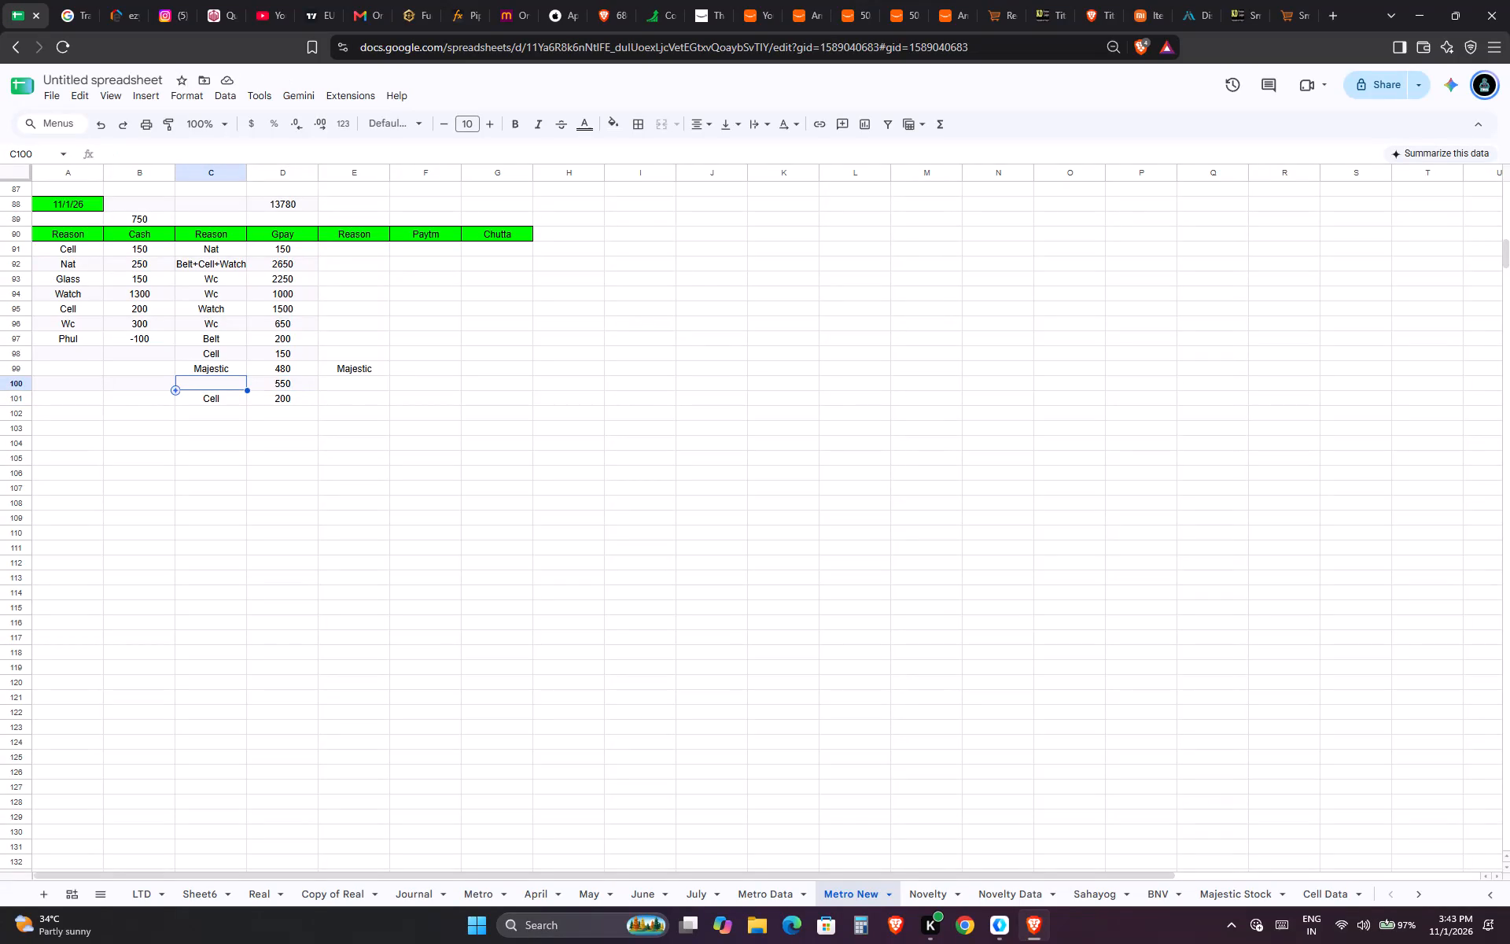
Replace the Gpay reason in C101 with Belt, beside the amount of 200.
key("Down")
type("Bek")
key("BackSpace")
type("lt")
key("Tab")
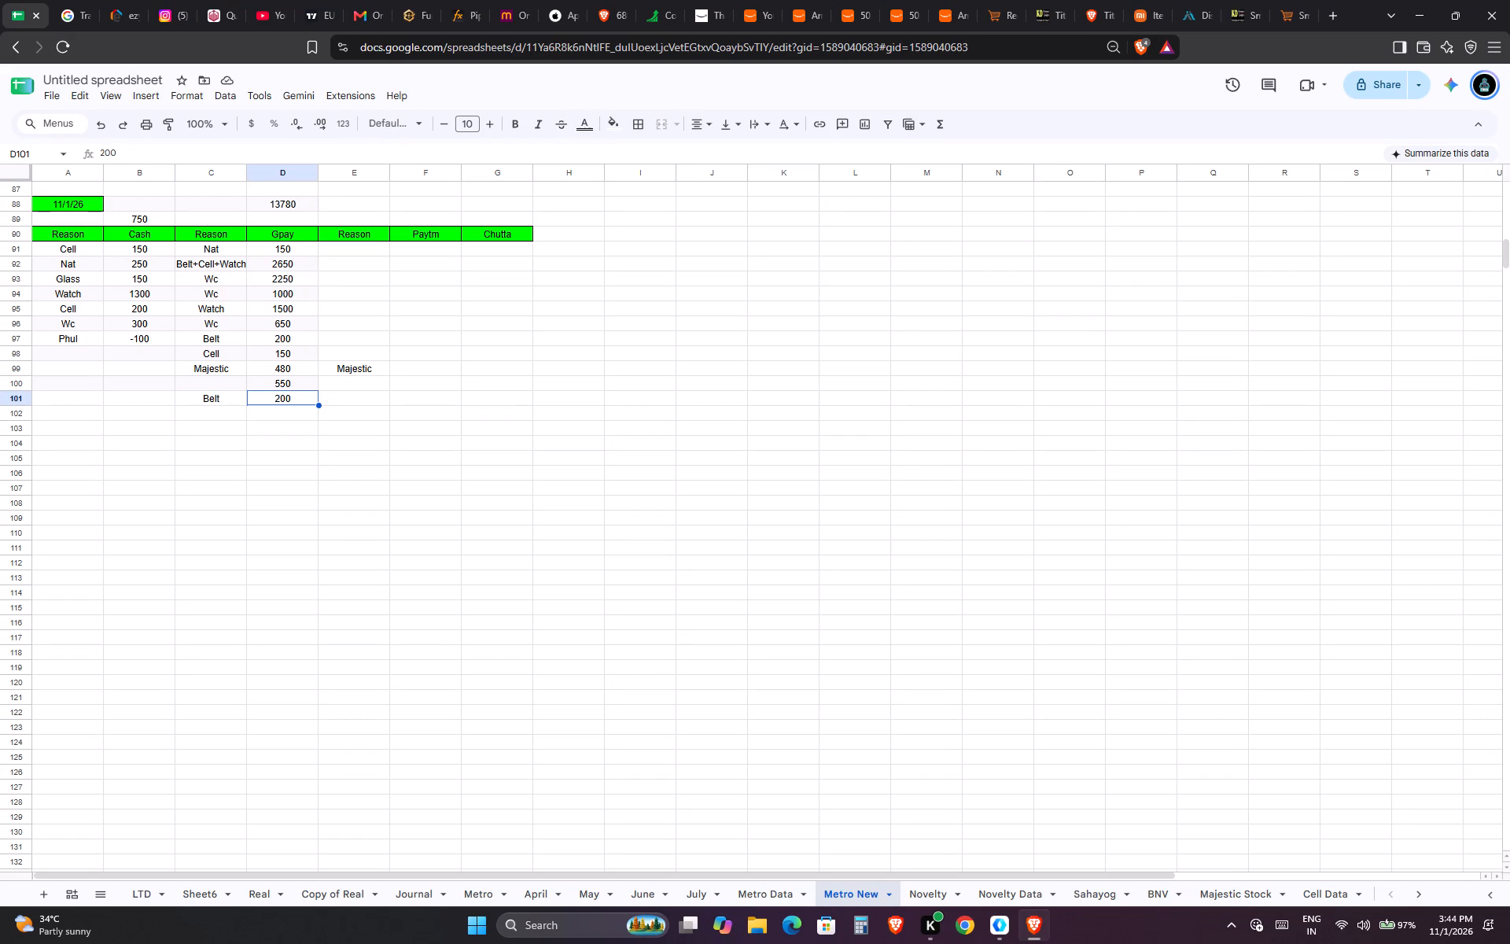
Select the empty Gpay Reason cell C100, beside the amount of 550.
key("Up")
key("Left")
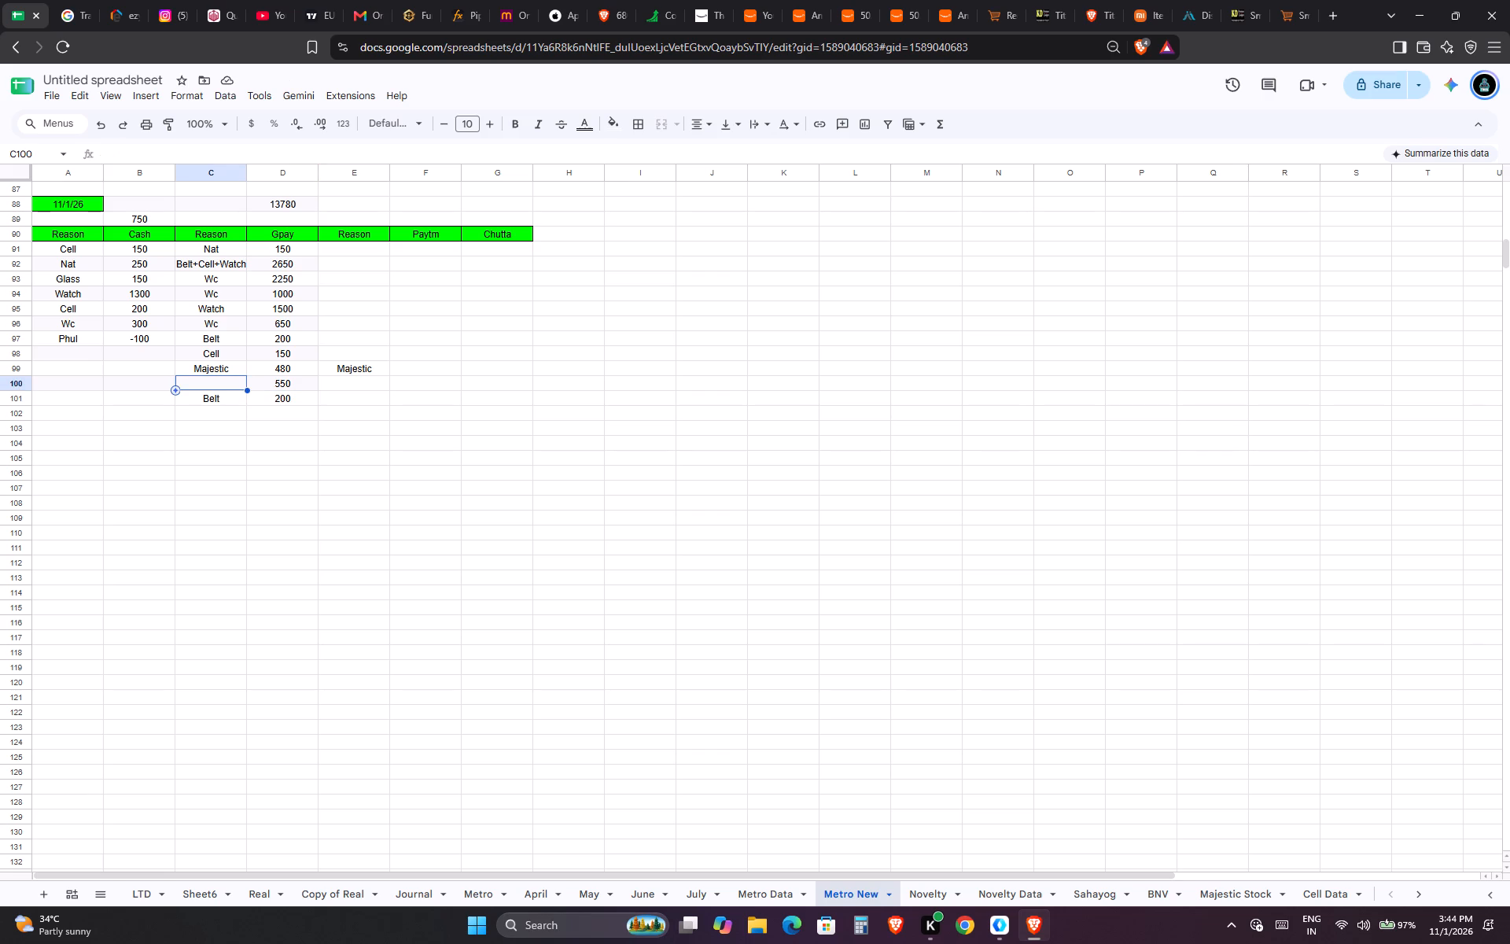
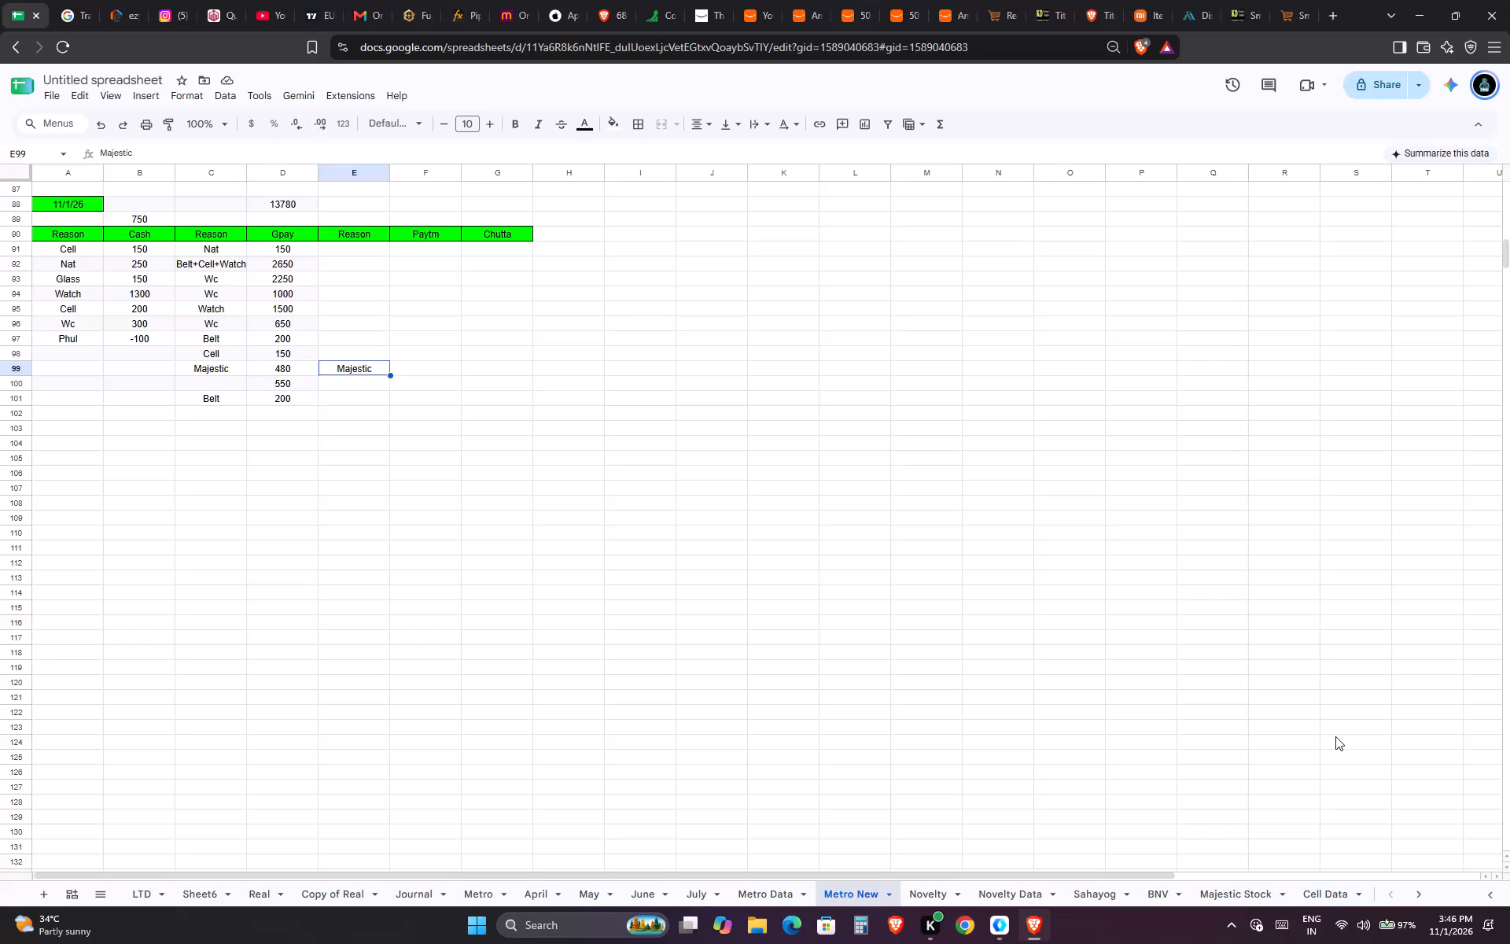
Enter Kuch b as the Gpay reason in C100, beside the amount of 550.
key("Left")
key("Left")
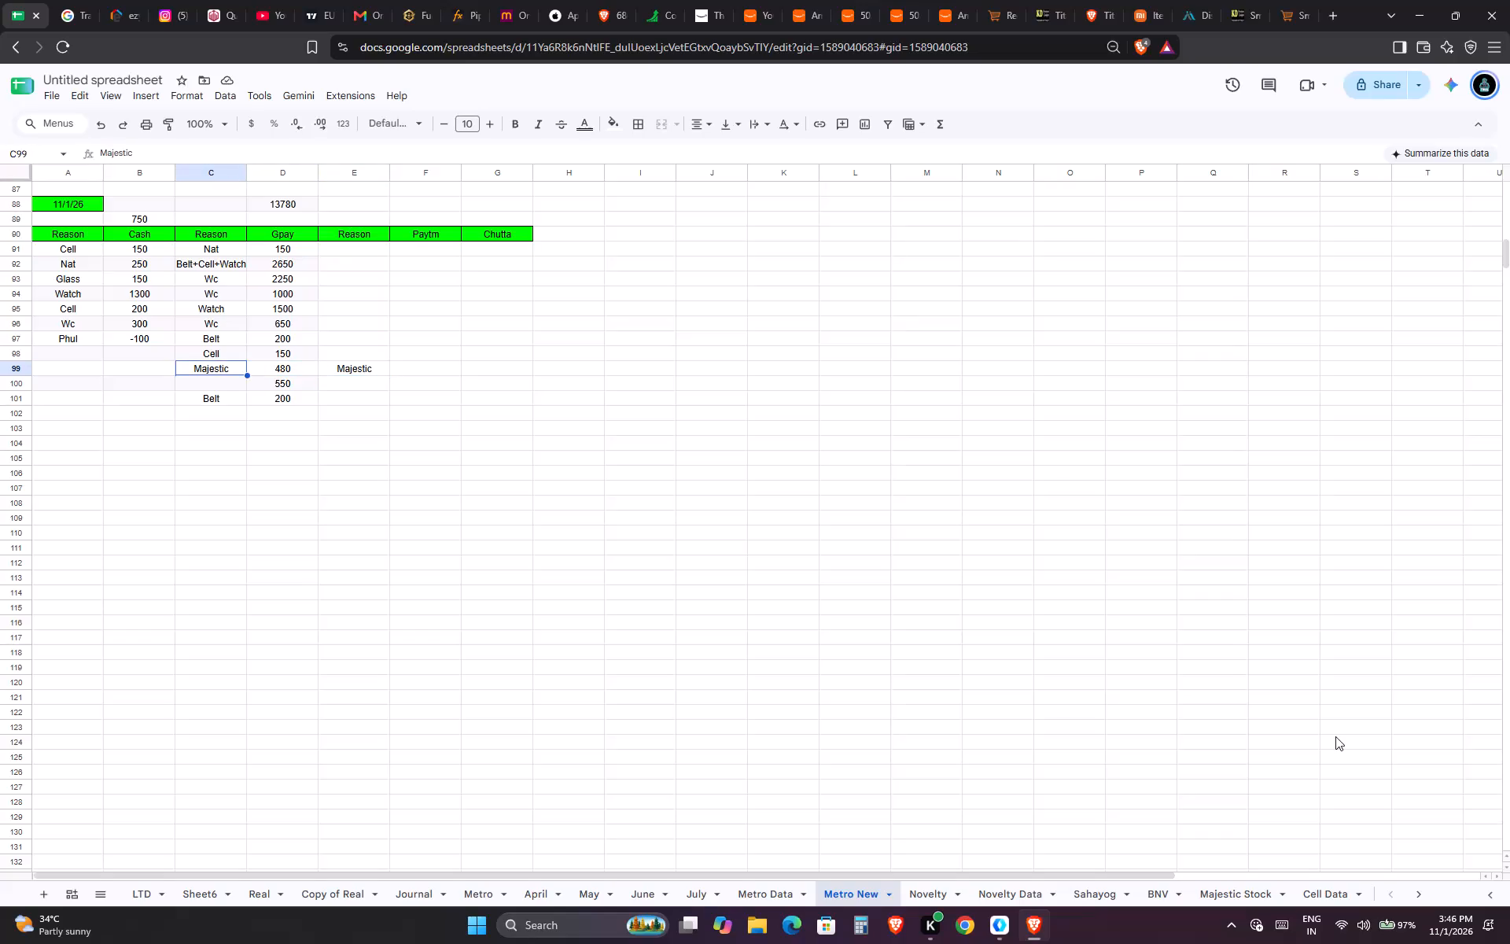
key("Down")
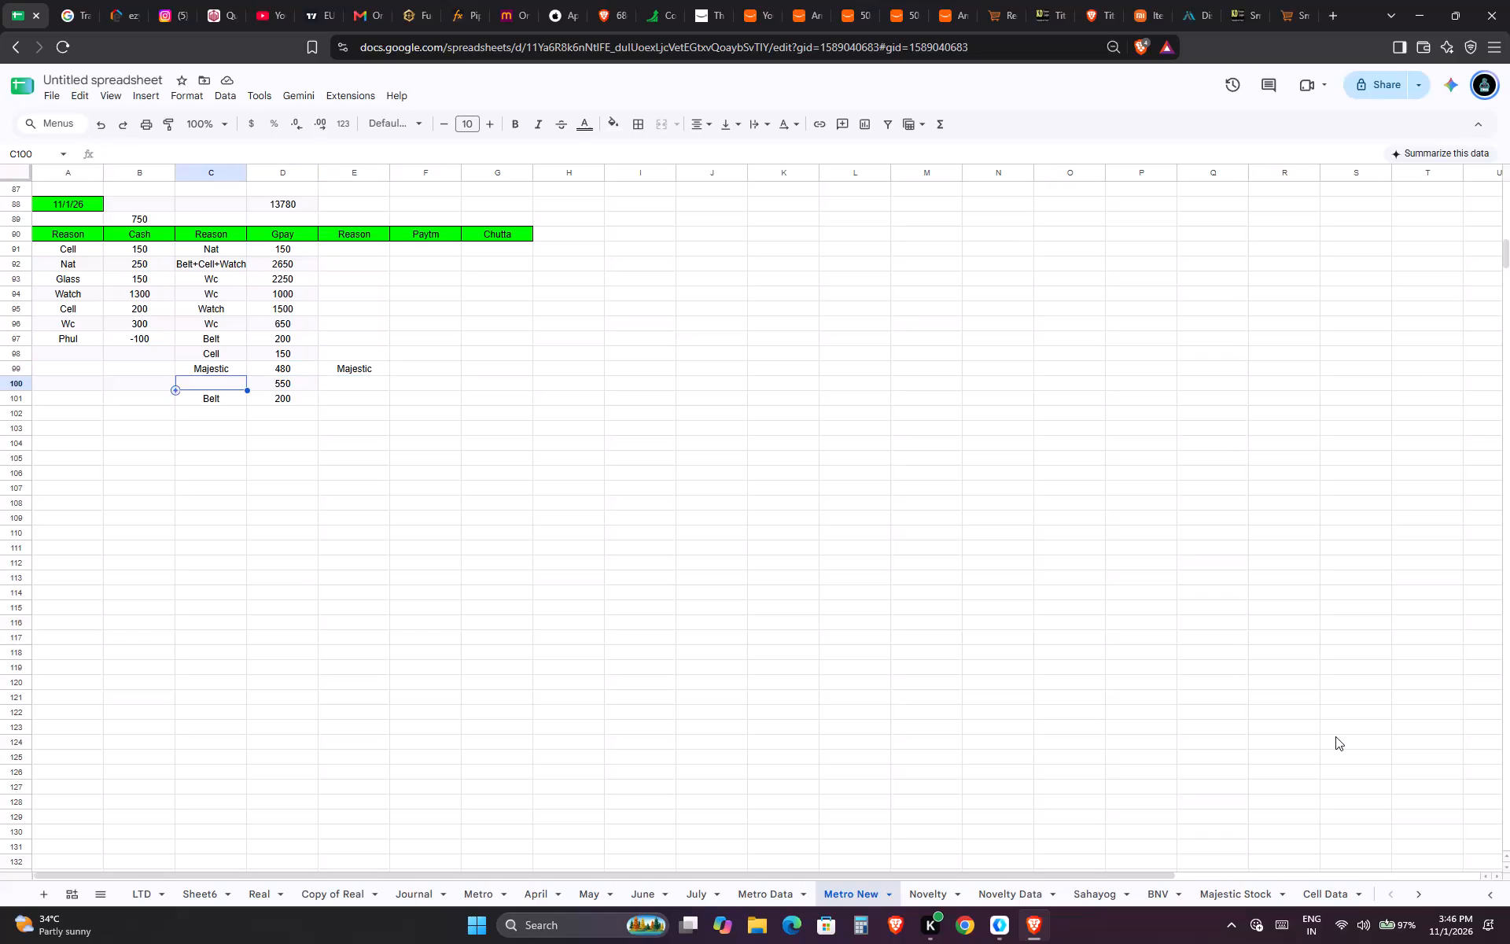
type("Kuch b")
key("Tab")
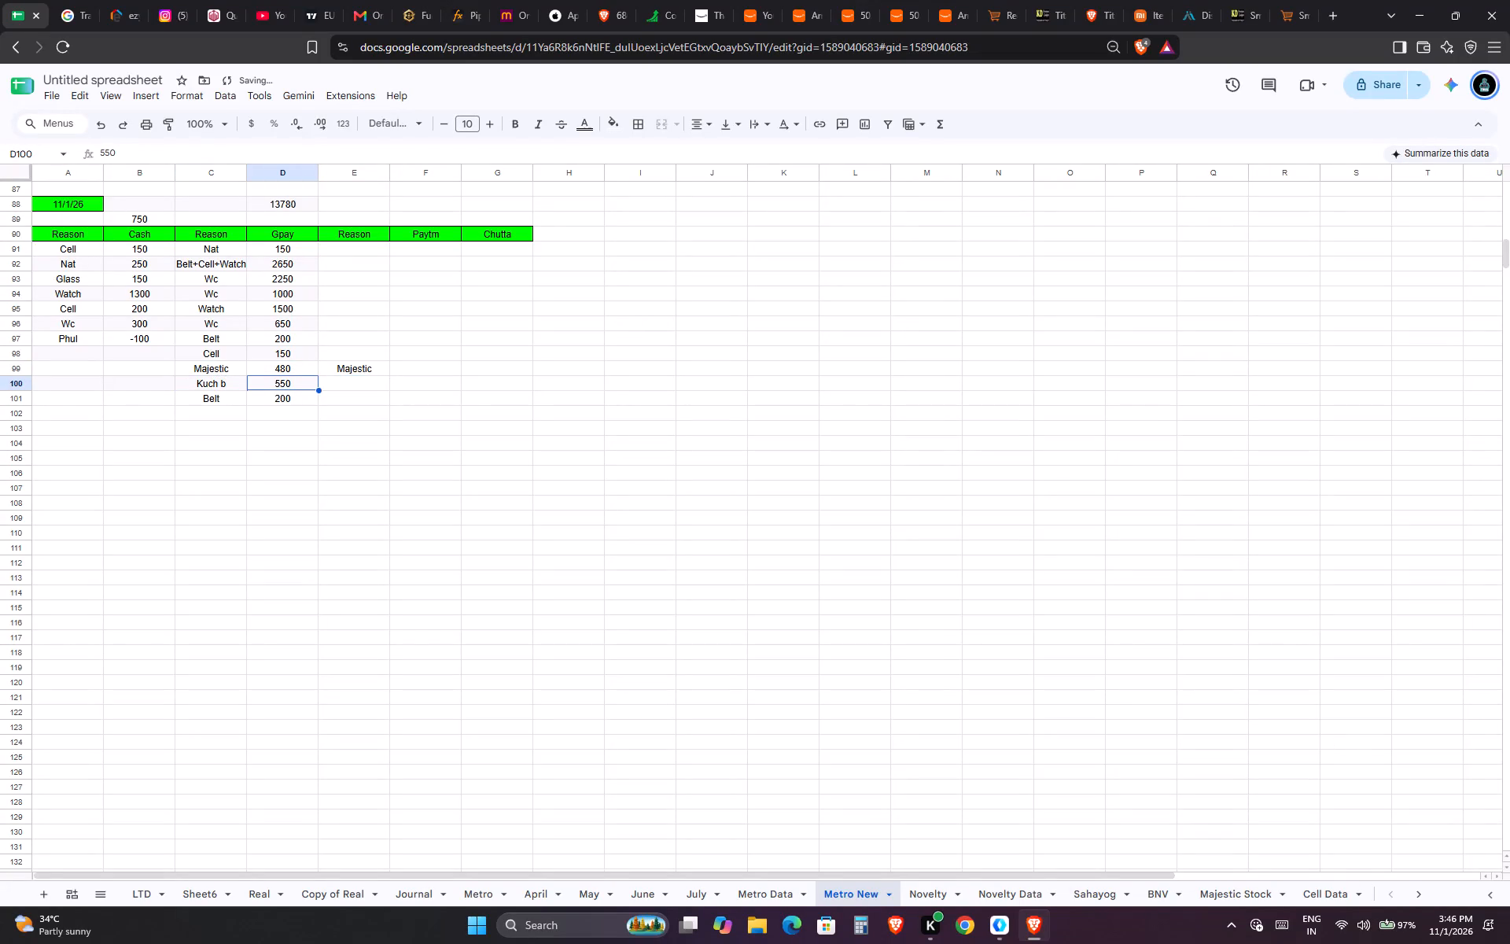
Select the 11/1/26 Gpay amounts in D91:D101 to check their sum.
key("ctrl+Up")
key("Down")
key("ctrl+shift+Down")
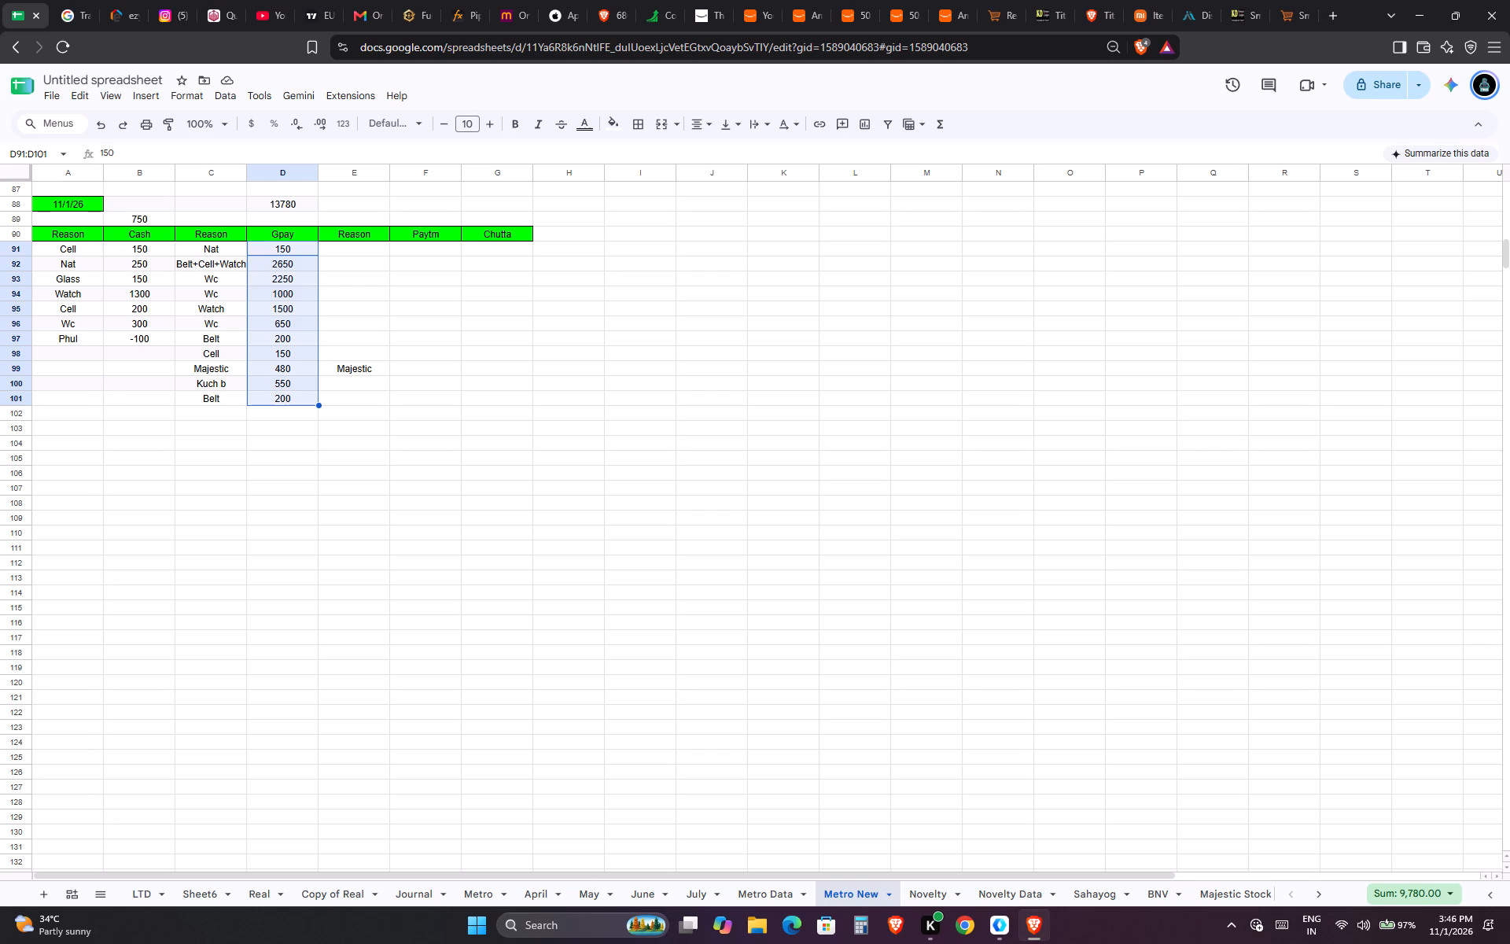
key("Right")
key("Left")
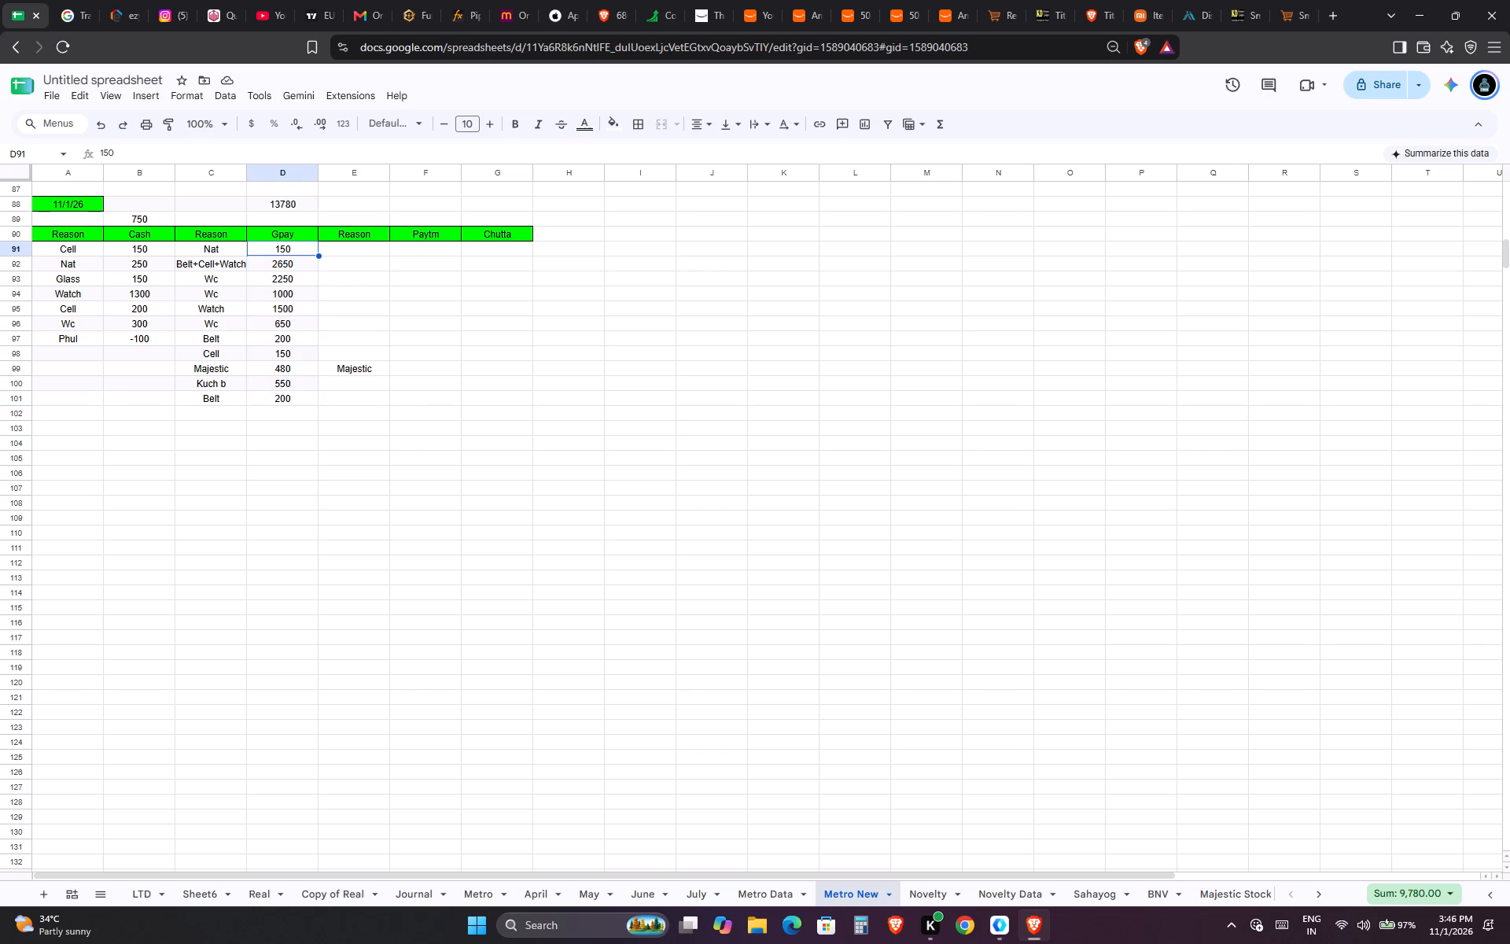
key("ctrl+shift+Down")
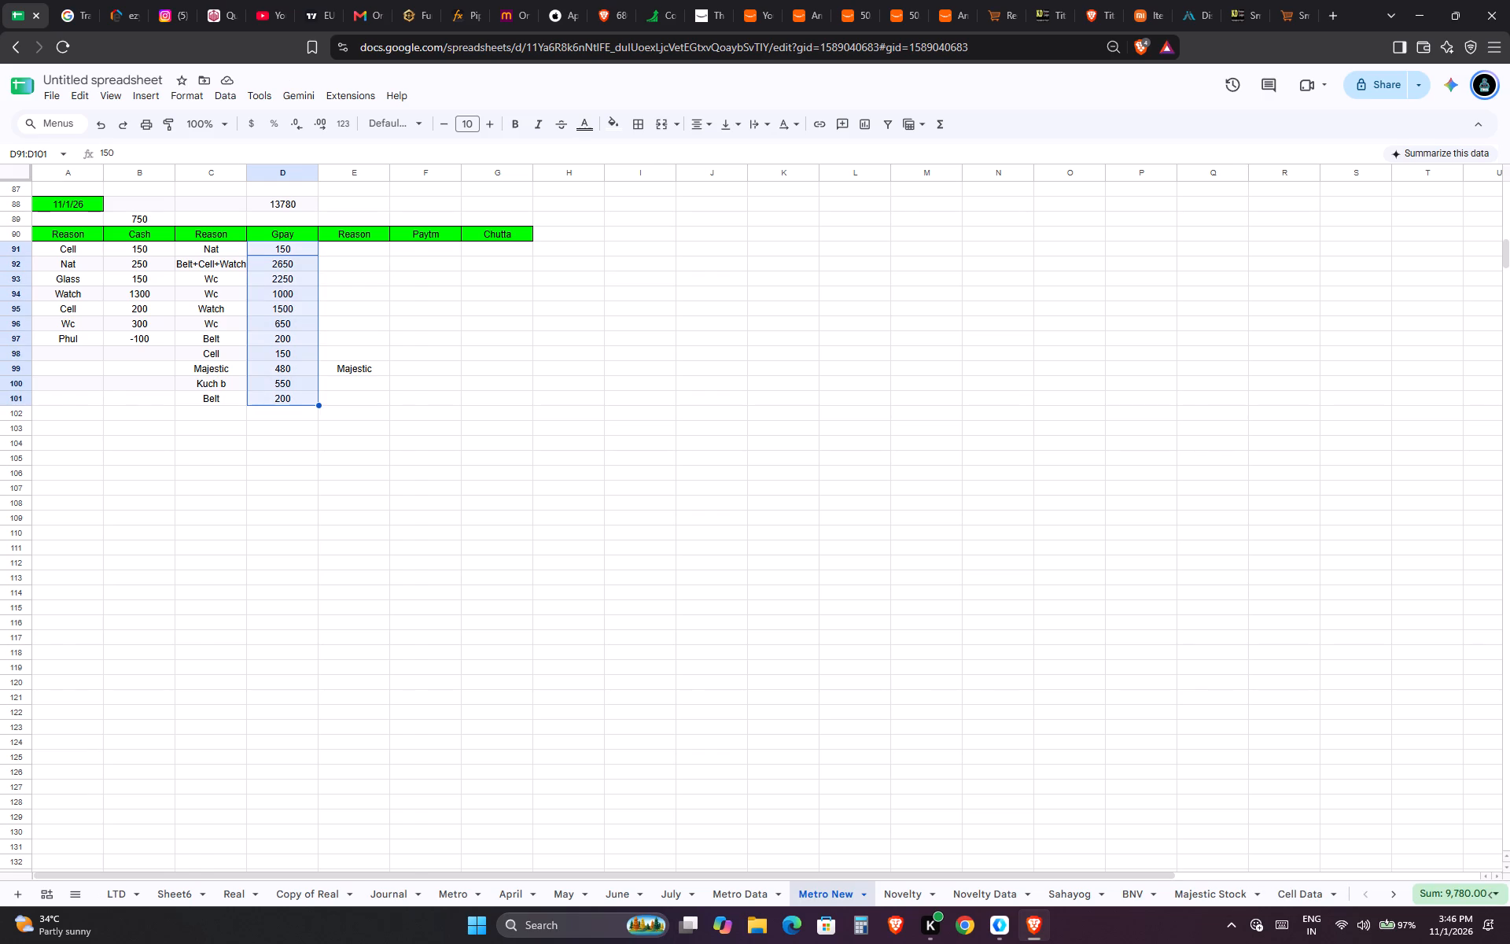
Select the 11/1/26 Cash column from B89 through B97 to check its sum.
key("ctrl+Left")
key("Right")
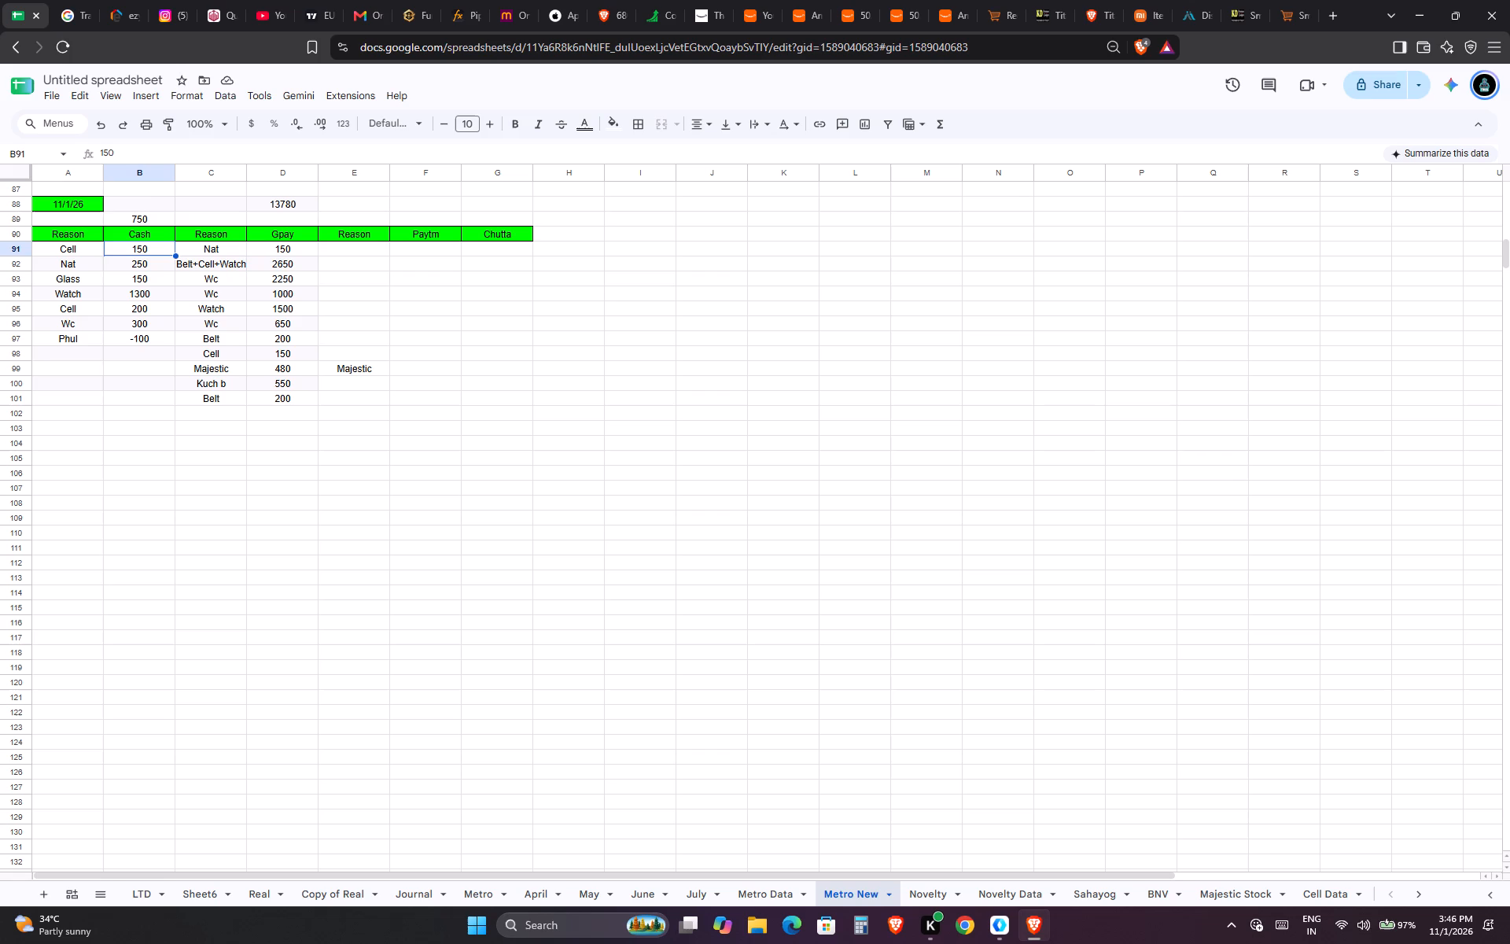
key("ctrl+Up")
key("Down")
key("Up")
key("ctrl+shift+Down")
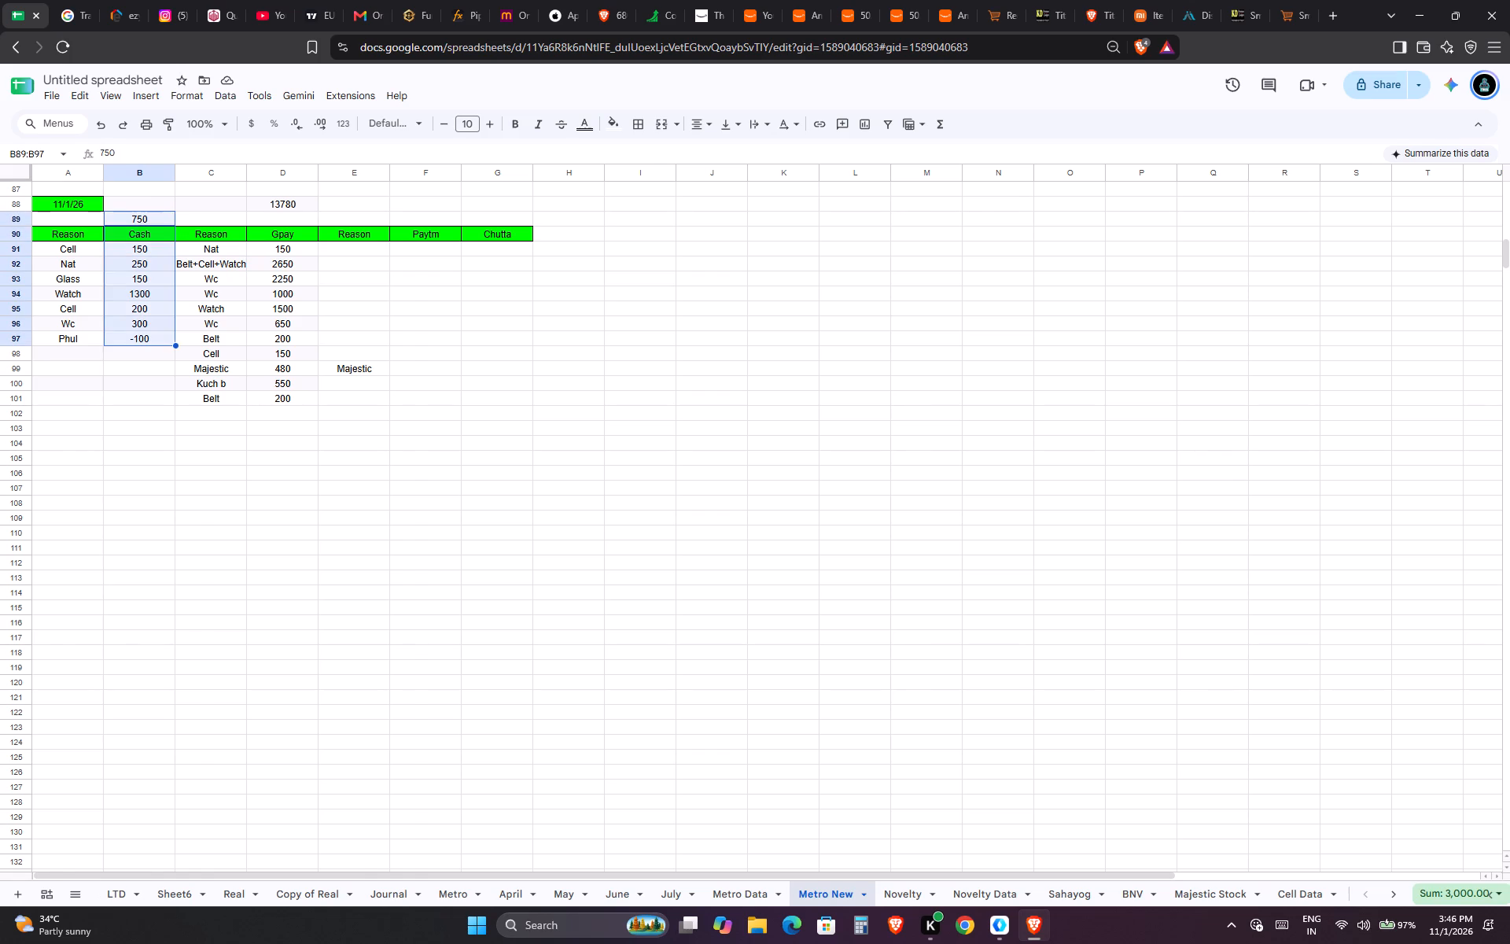
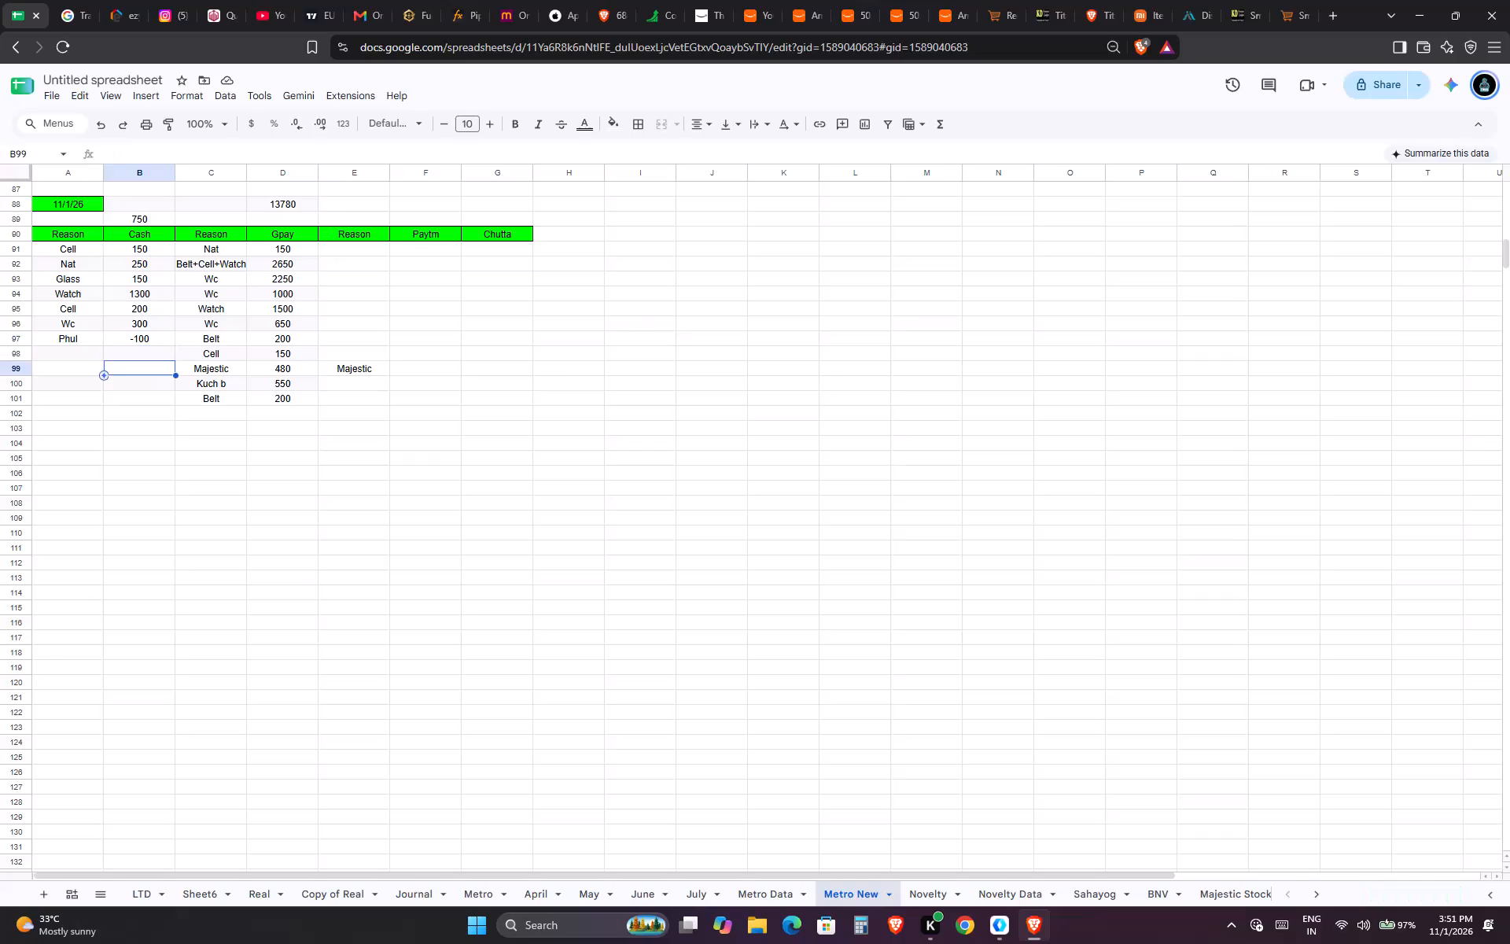
Enter a SUM formula in B102 totalling the 11/1/26 Cash column over the range B89:B100.
key("Down")
key("Down")
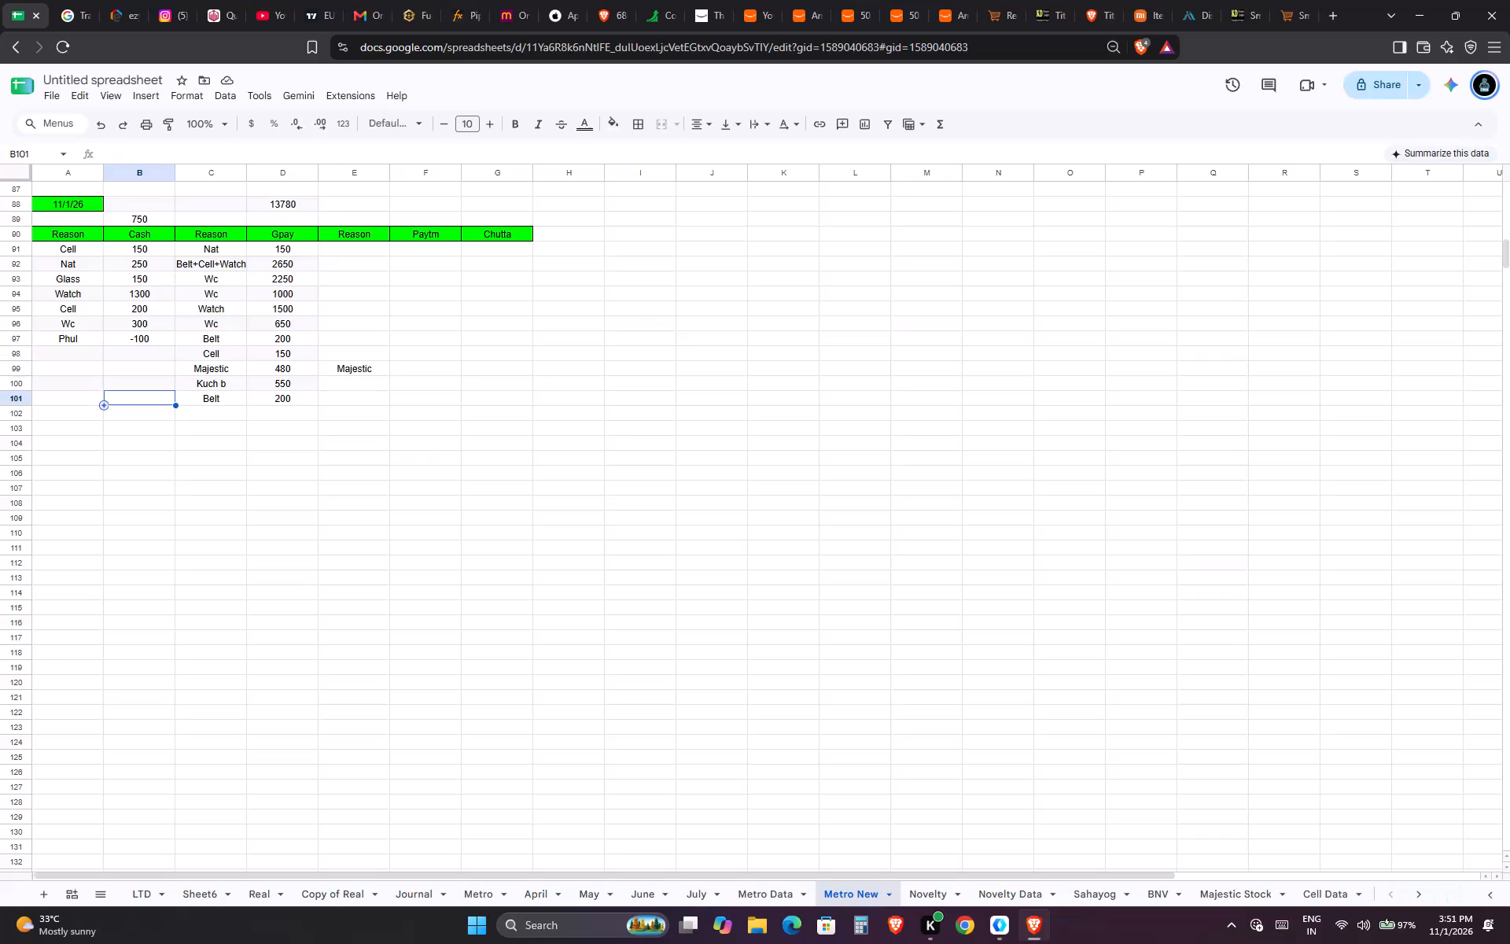
key("Down")
type("=sum")
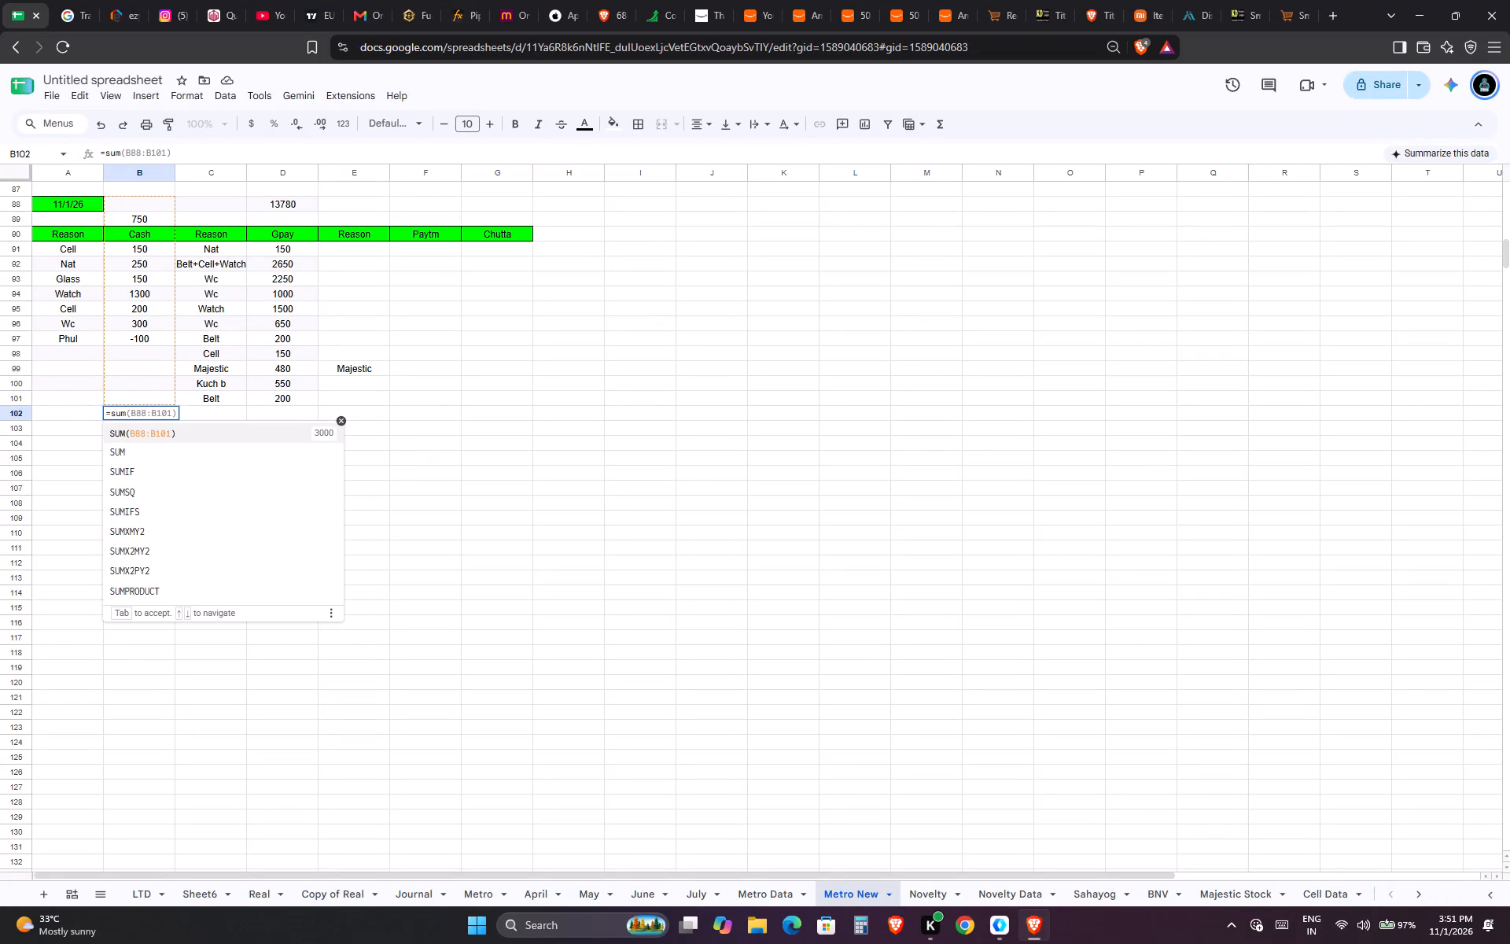
key("Down")
key("Tab")
key("ctrl+Up")
key("ctrl+Up")
key("ctrl+Up")
key("ctrl+Down")
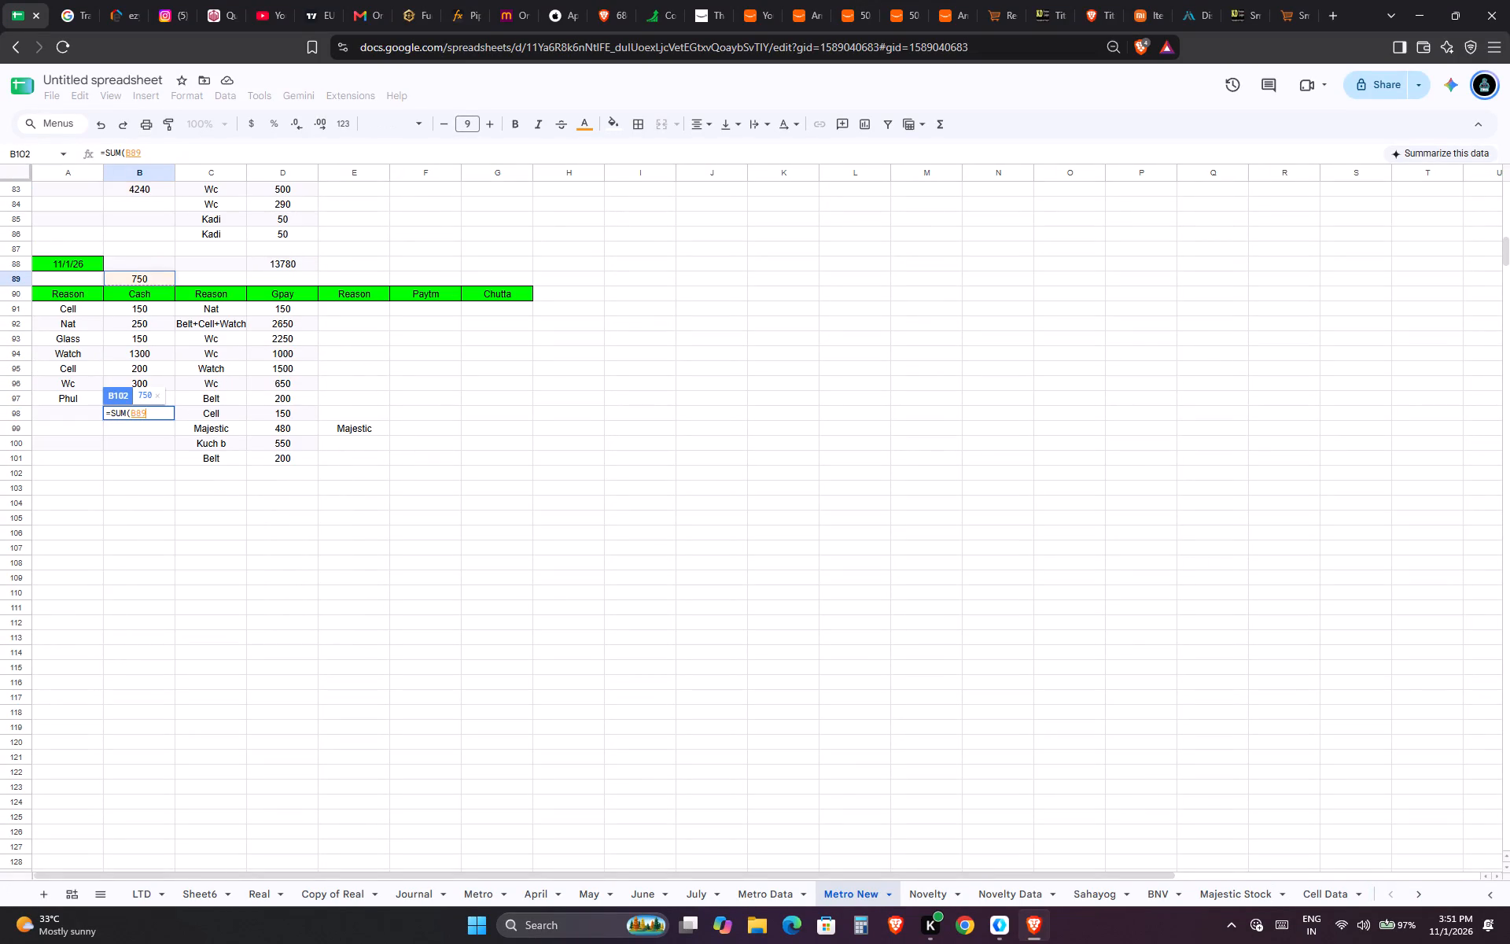
key("ctrl+shift+Down")
key("shift+Down")
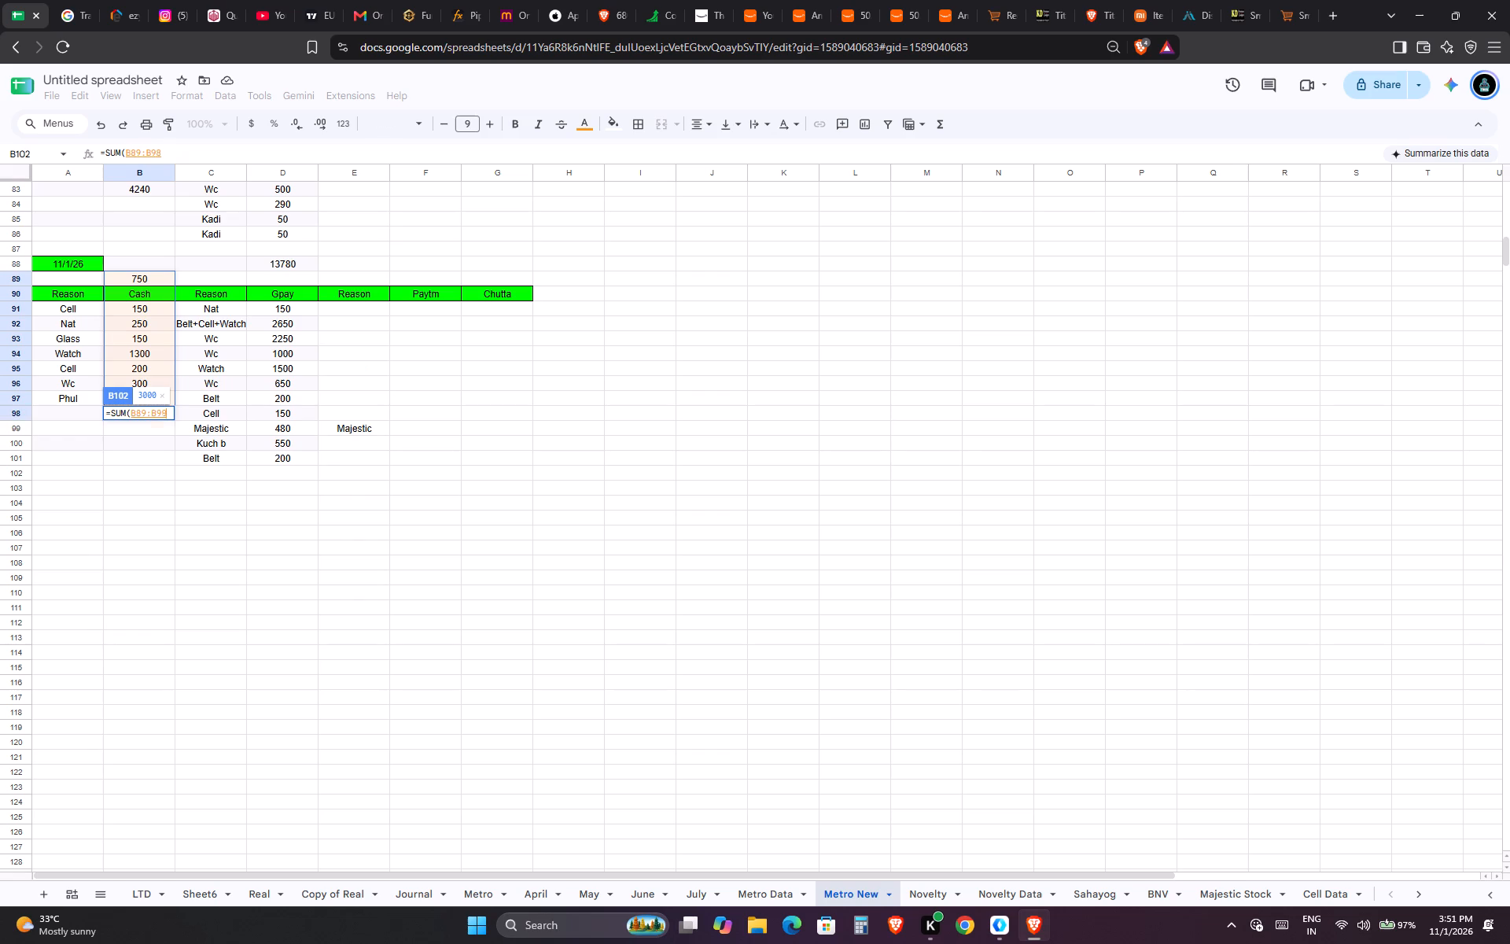
key("shift+Down")
key("shift+Down")
key("Return")
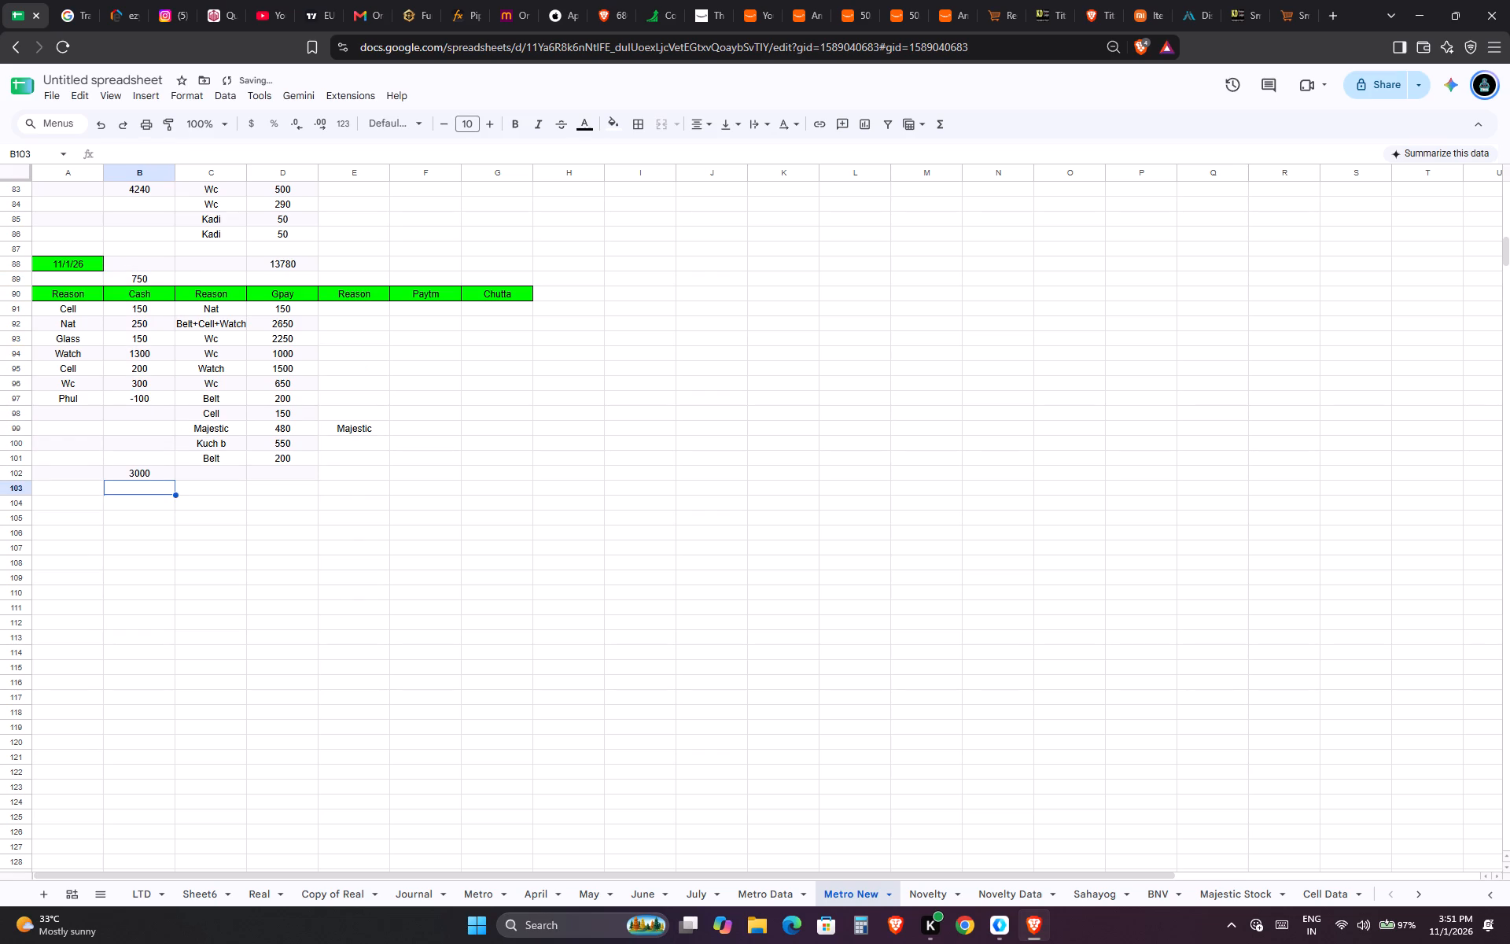
Inspect the range referenced by the Cash sum formula in B102.
key("Up")
key("F2")
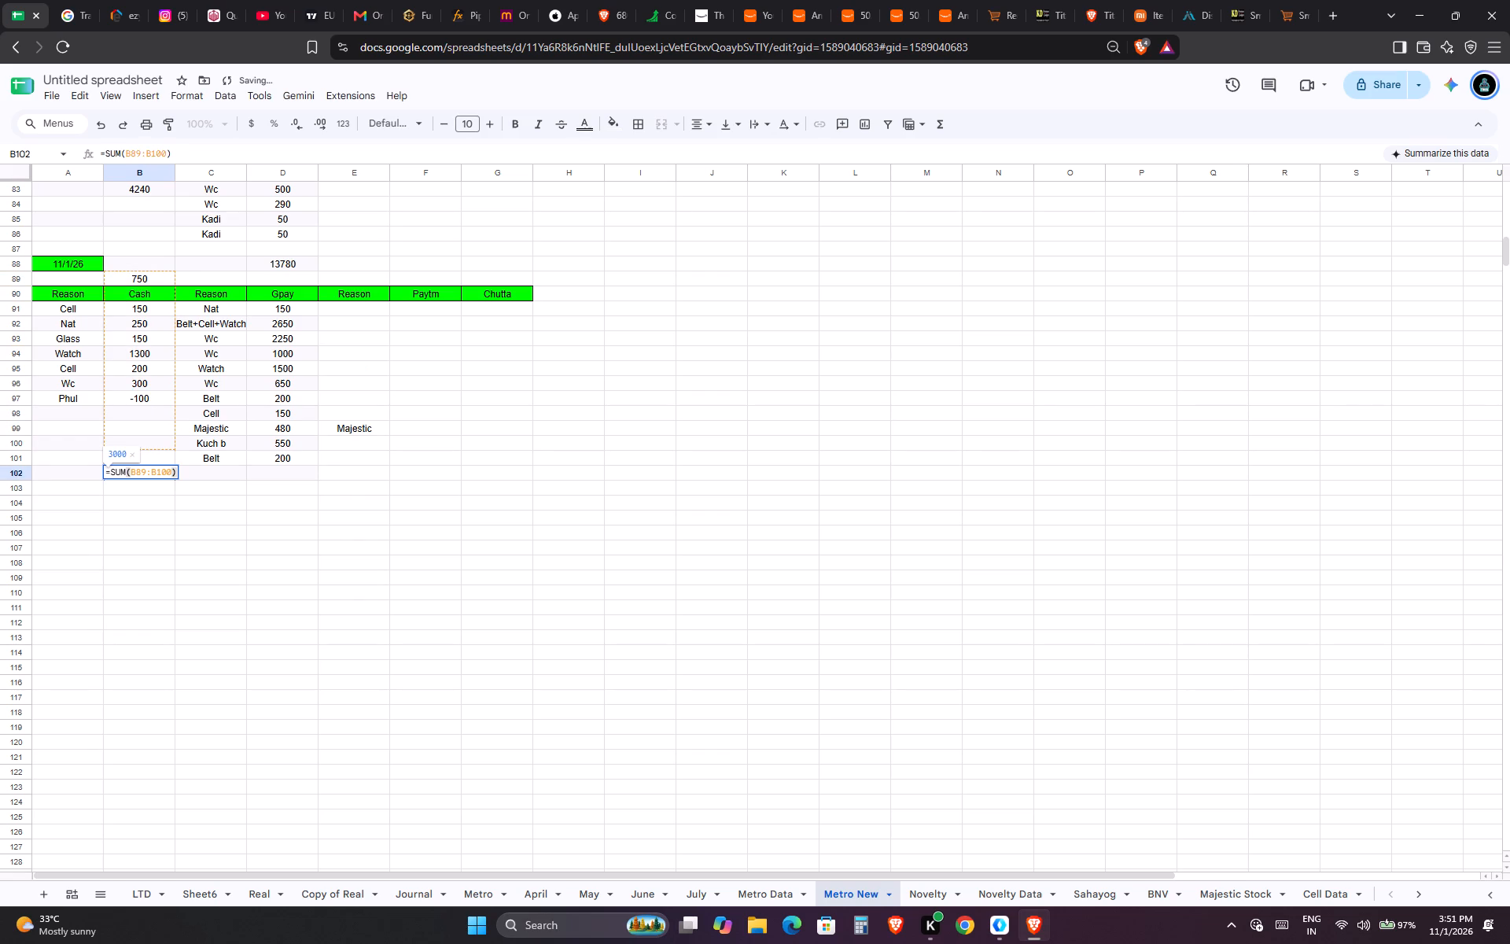
key("Tab")
key("Left")
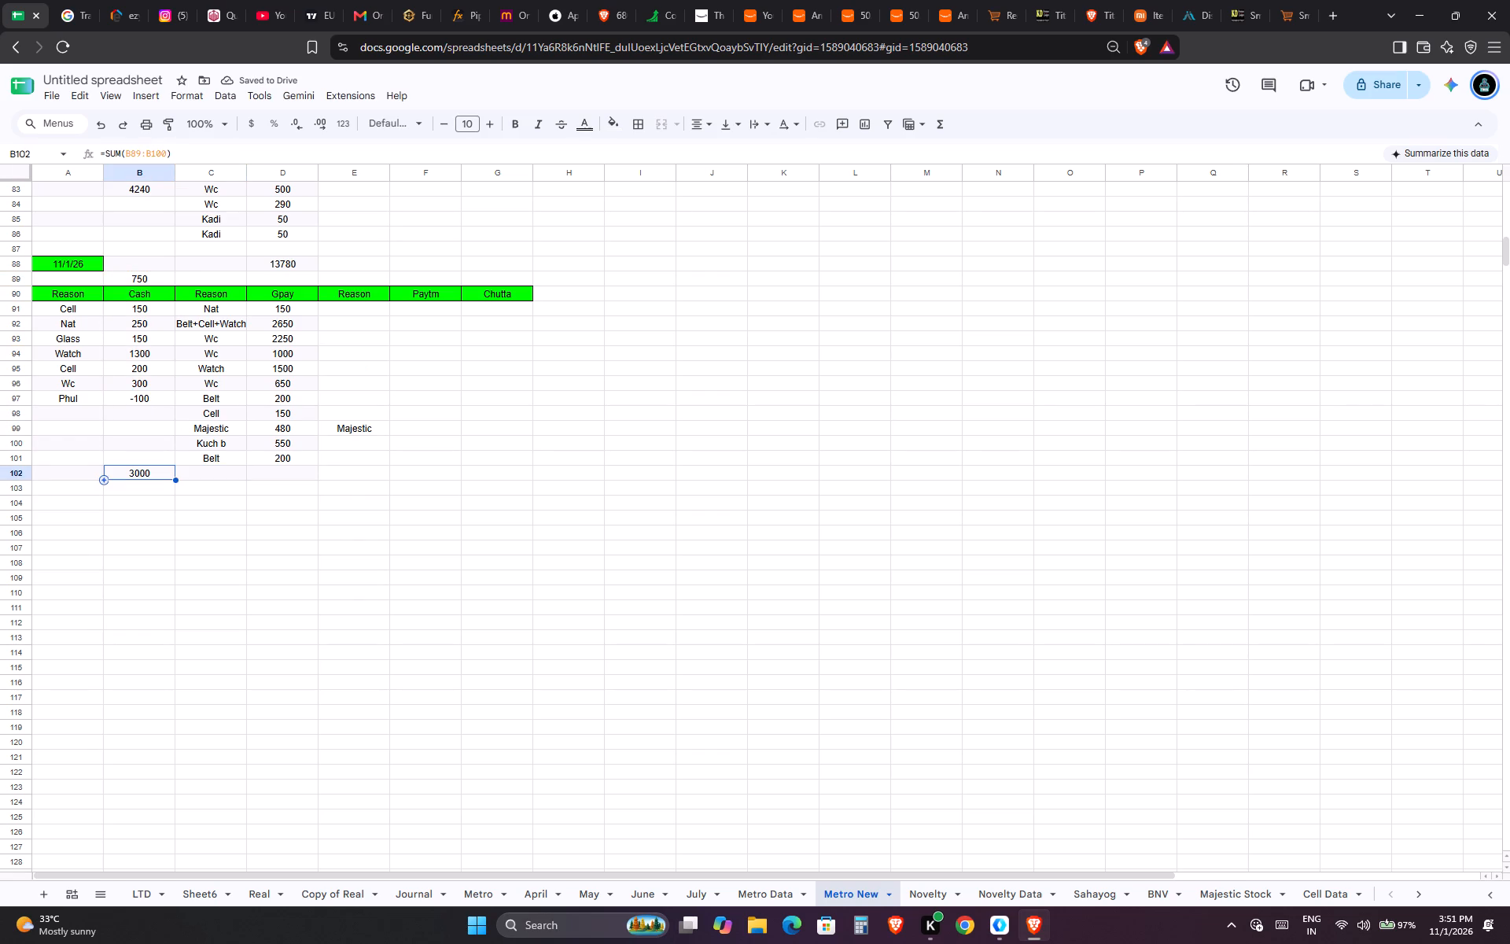
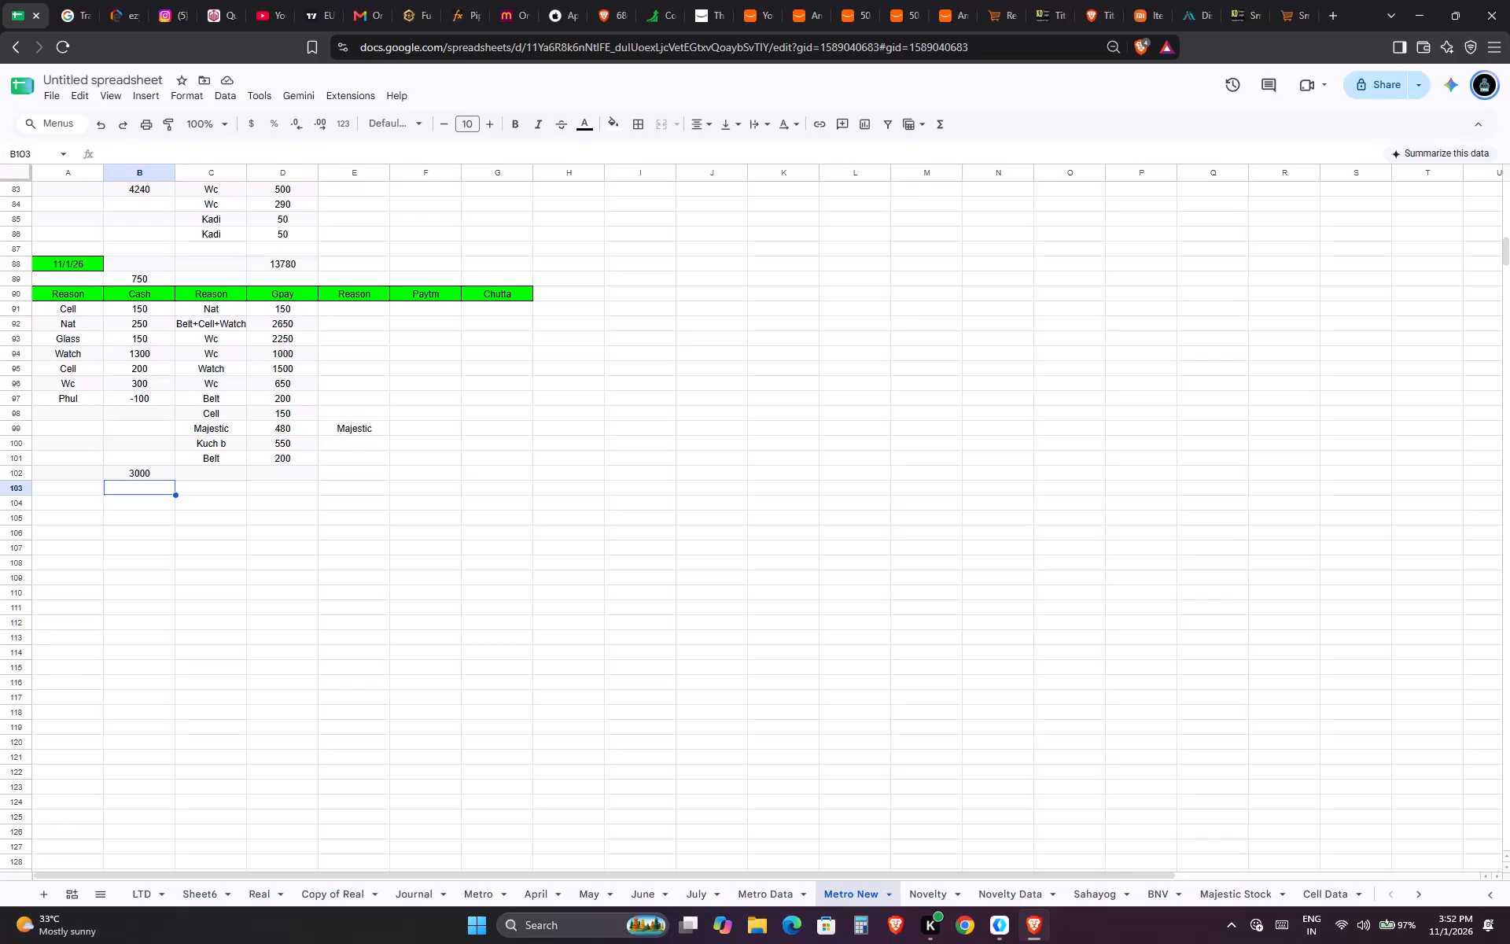
Enter a formula in B103 that subtracts 2000, 800 and 10 from the Cash total in B102.
key("equal")
key("Up")
type("-2000-")
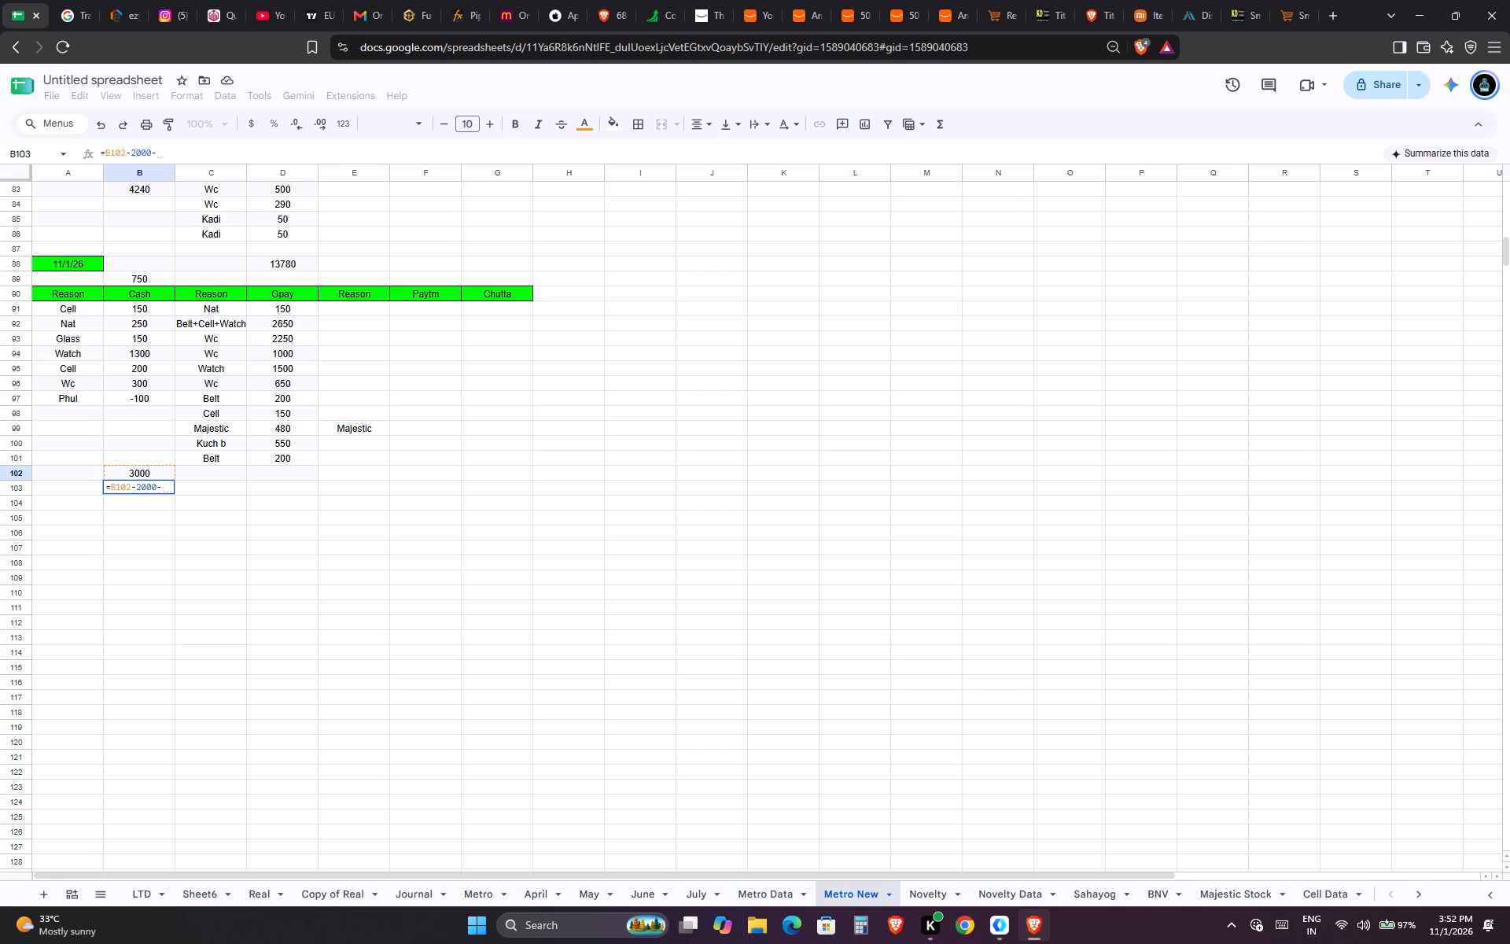
type("800")
key("minus")
type("10")
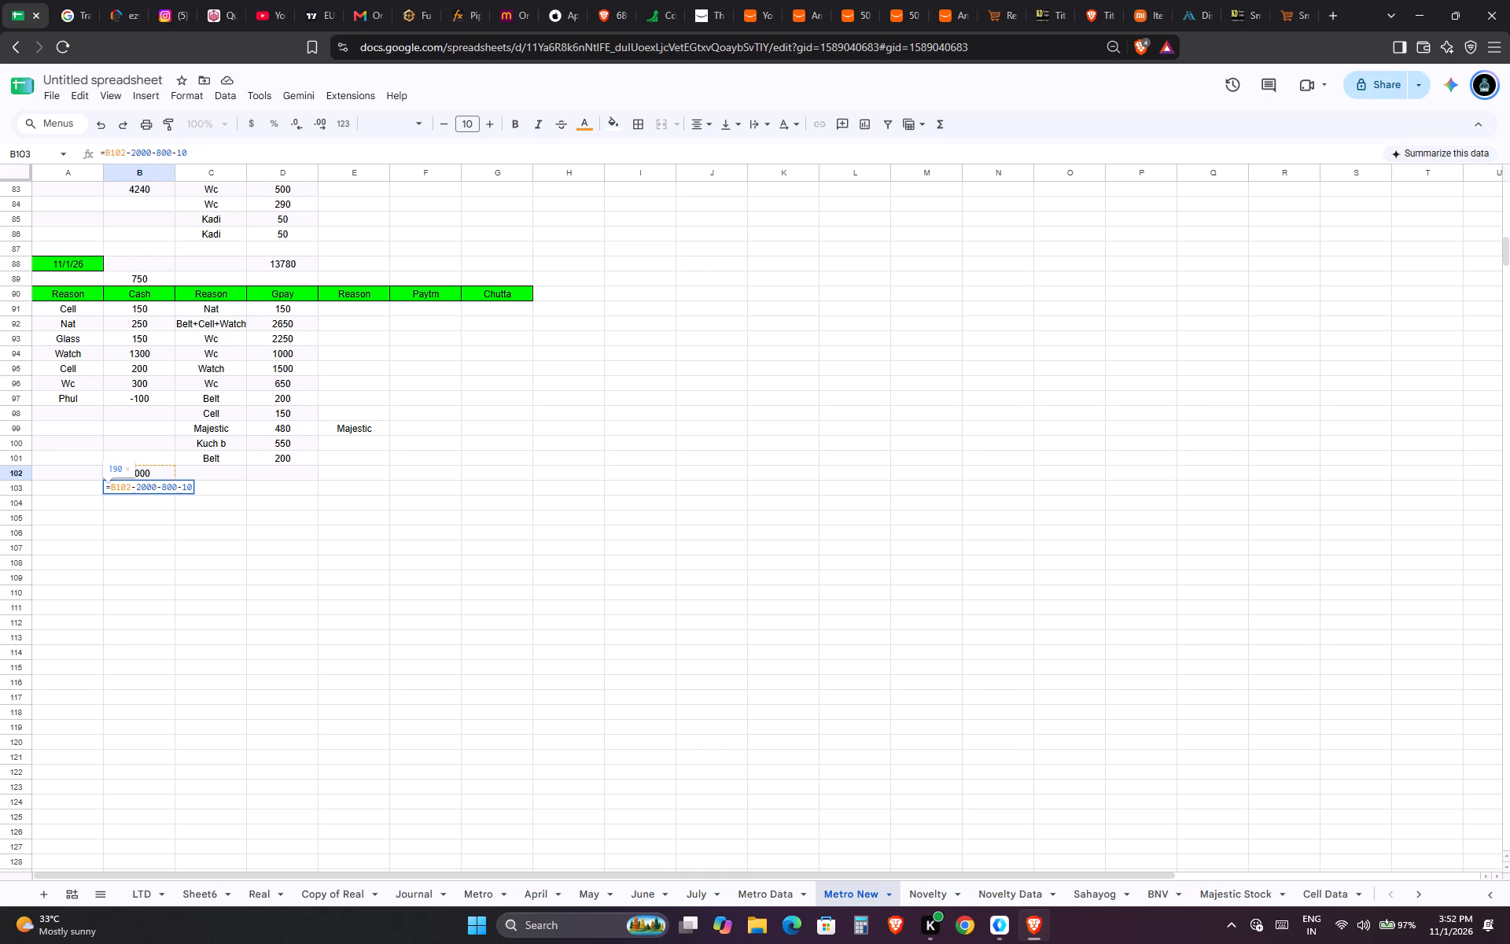
key("Return")
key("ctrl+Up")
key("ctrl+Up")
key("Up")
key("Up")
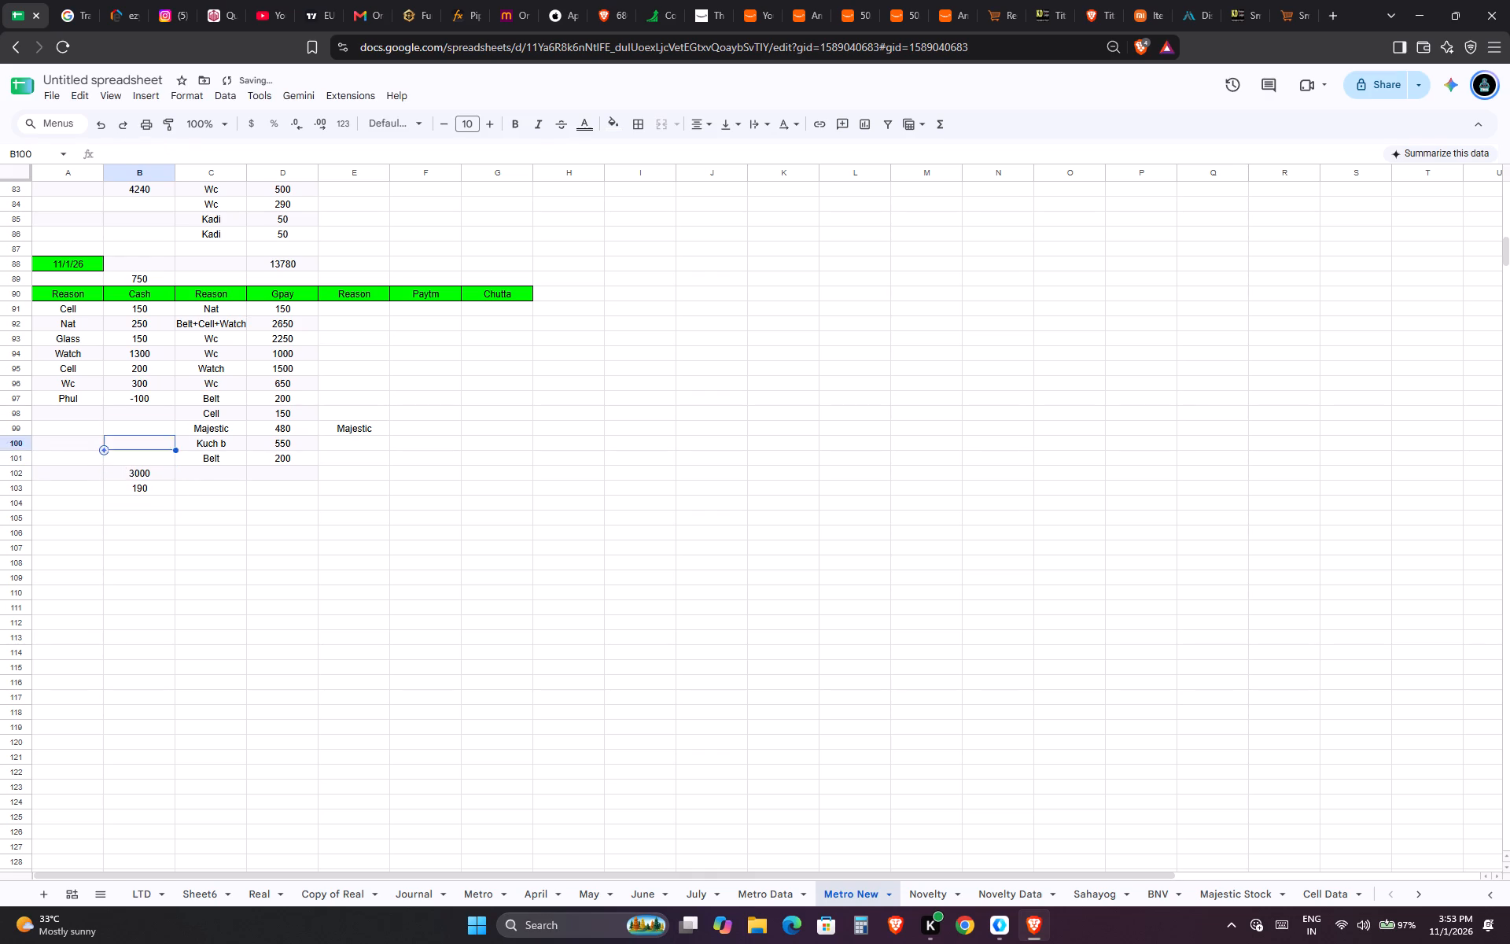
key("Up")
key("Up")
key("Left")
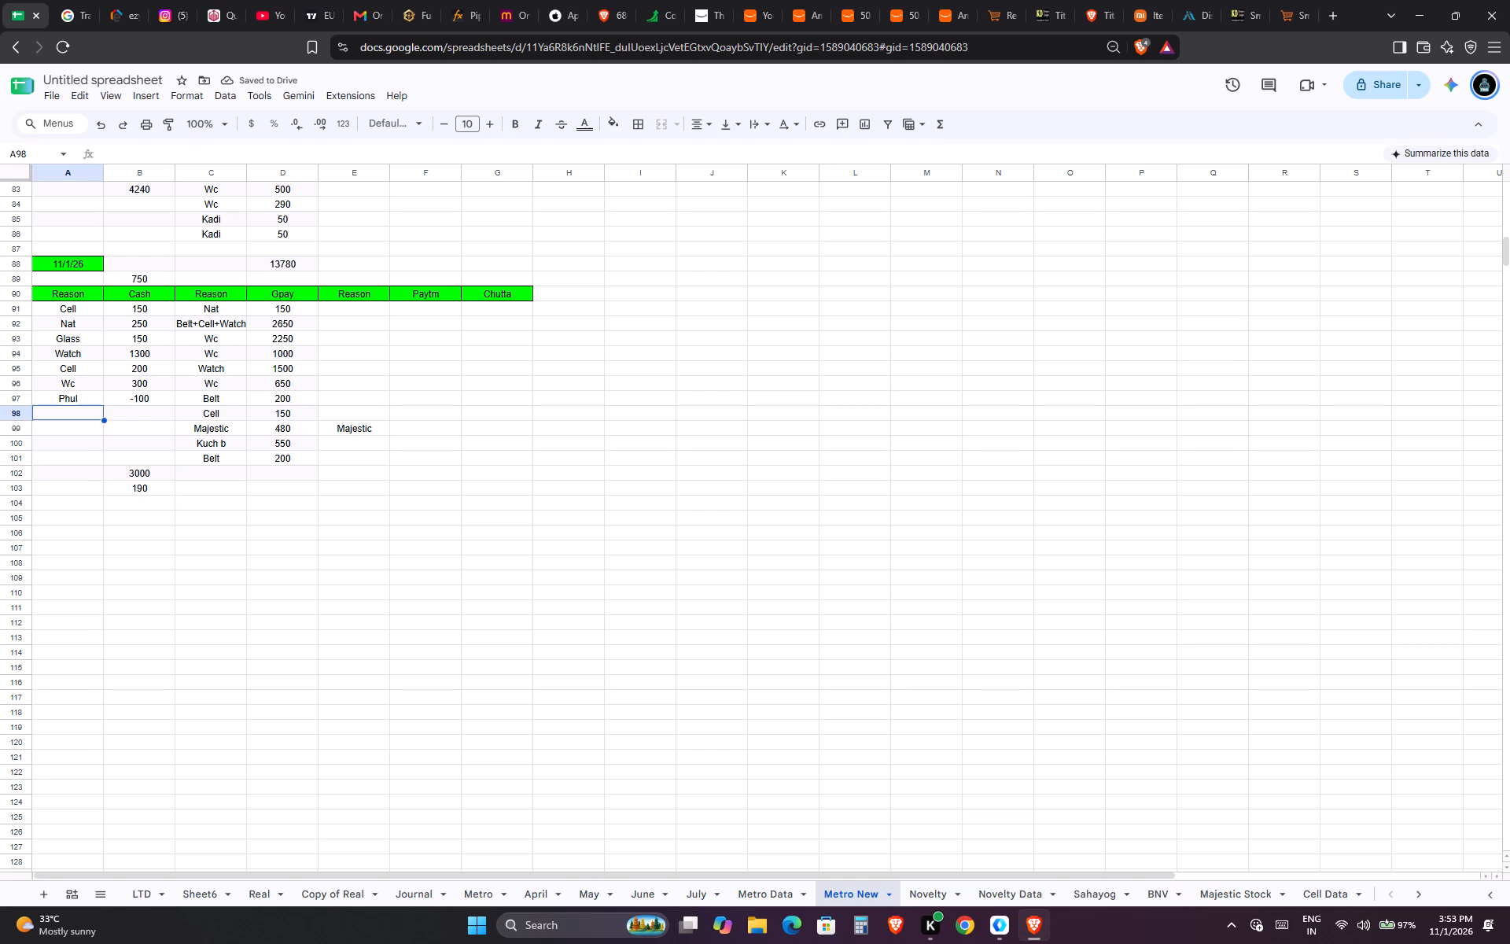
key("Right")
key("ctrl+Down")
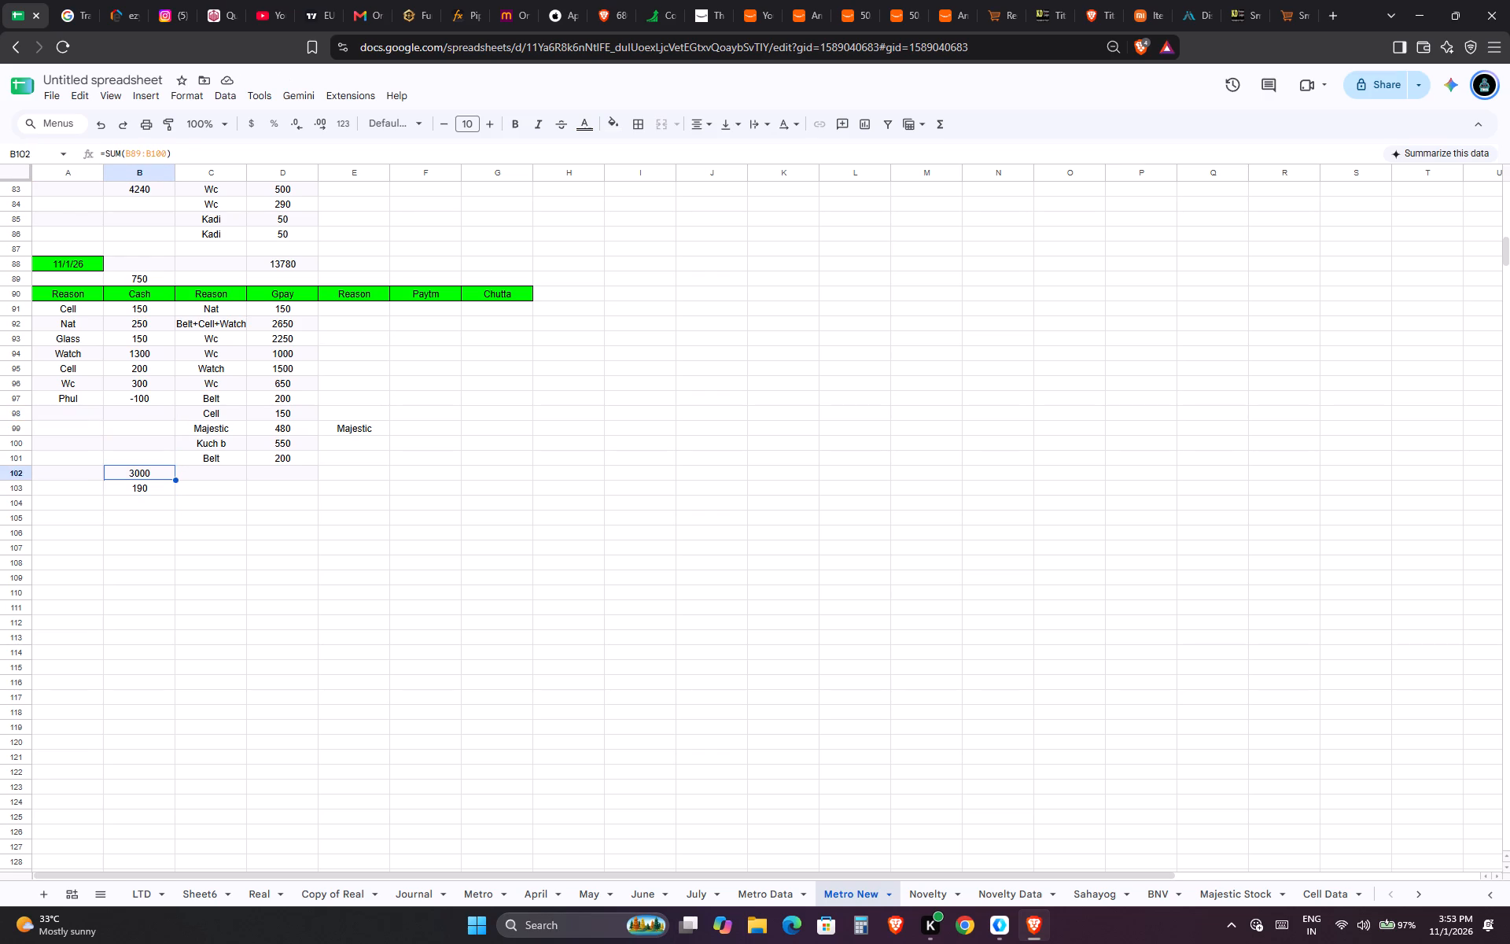
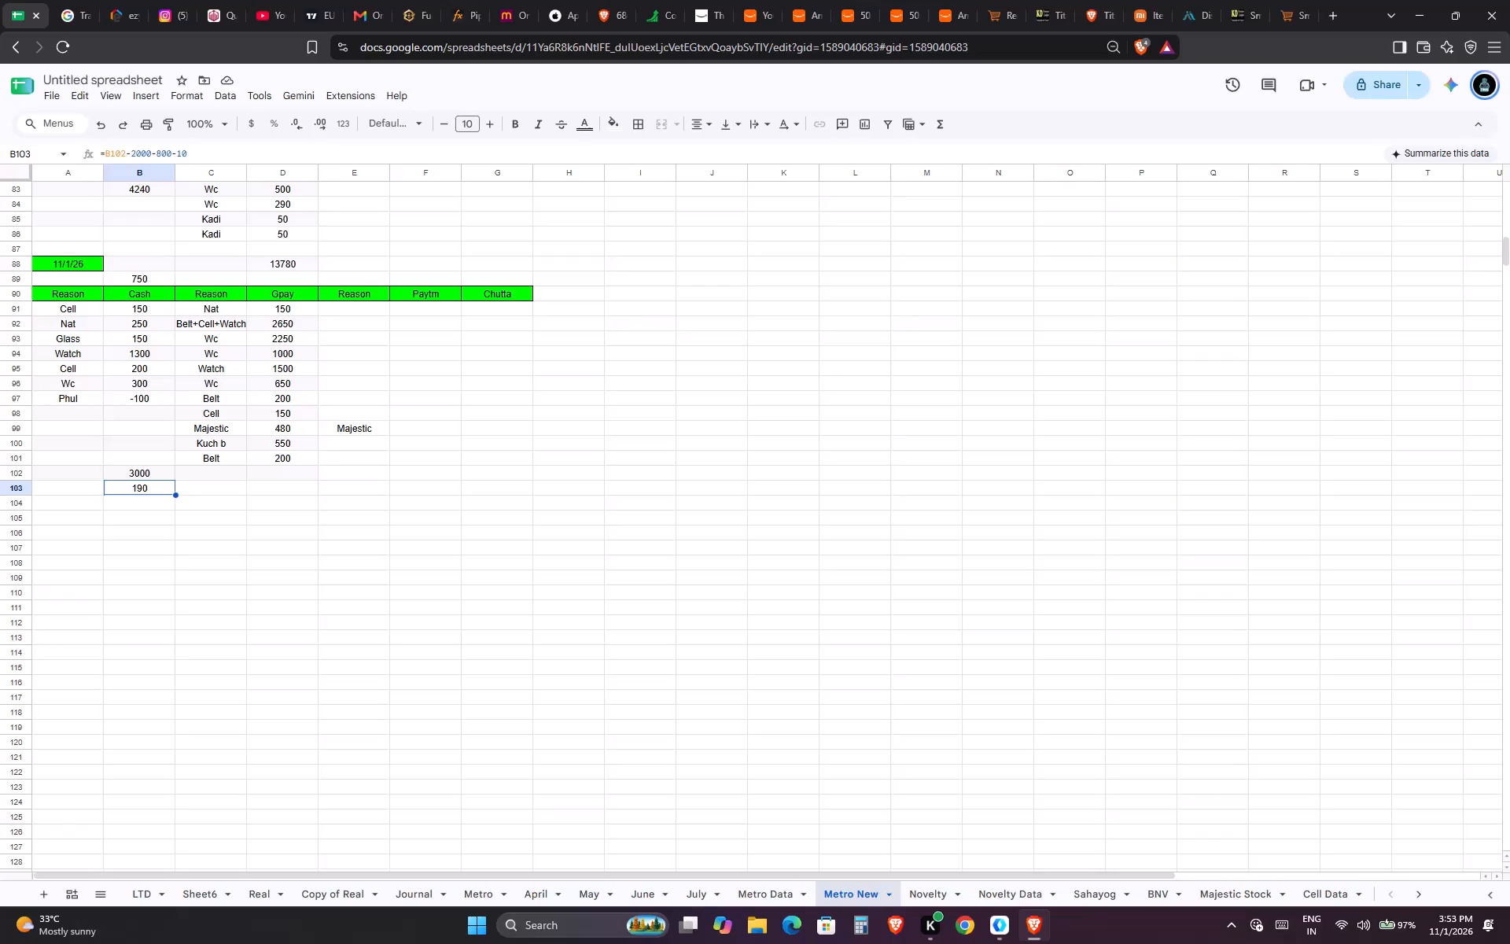
Extend the cash balance formula in B103 to subtract a further 25.
key("Up")
key("Down")
key("F2")
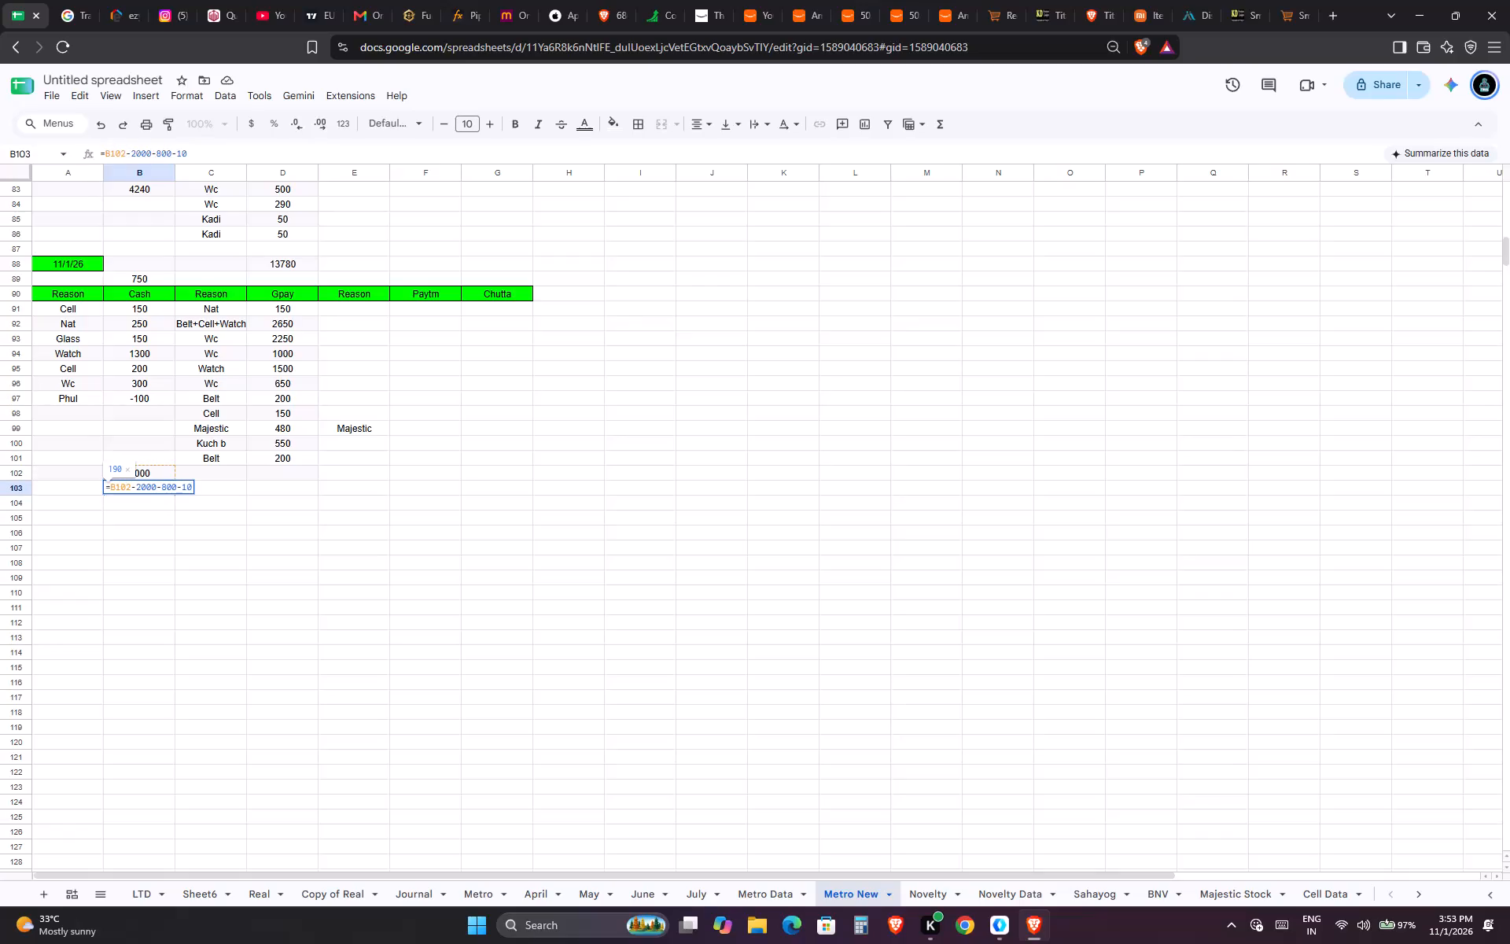
type("-25")
key("Return")
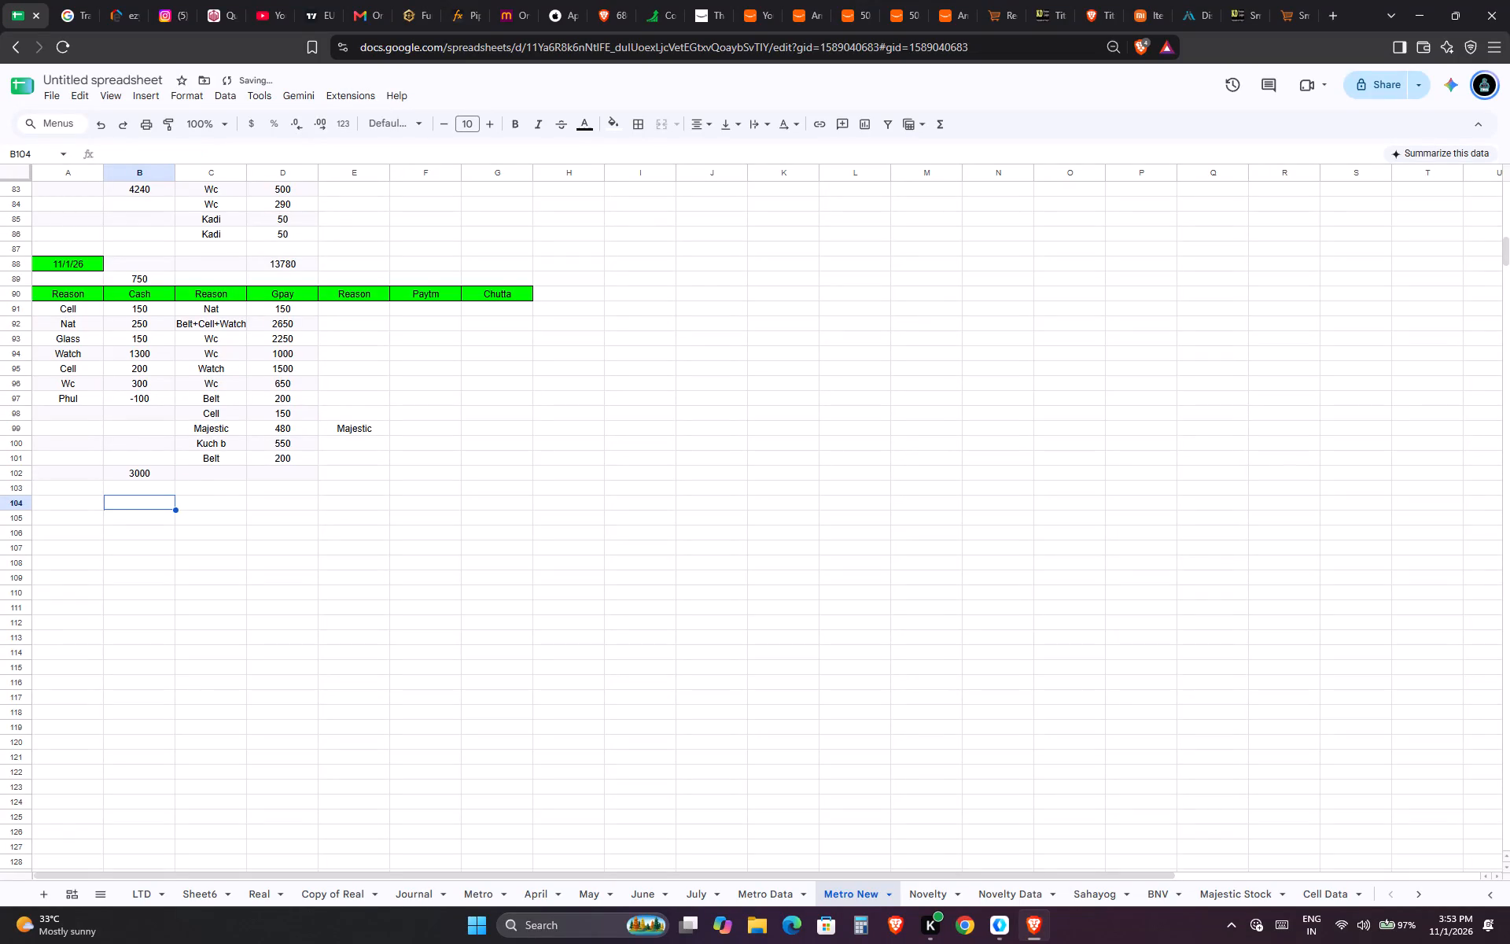
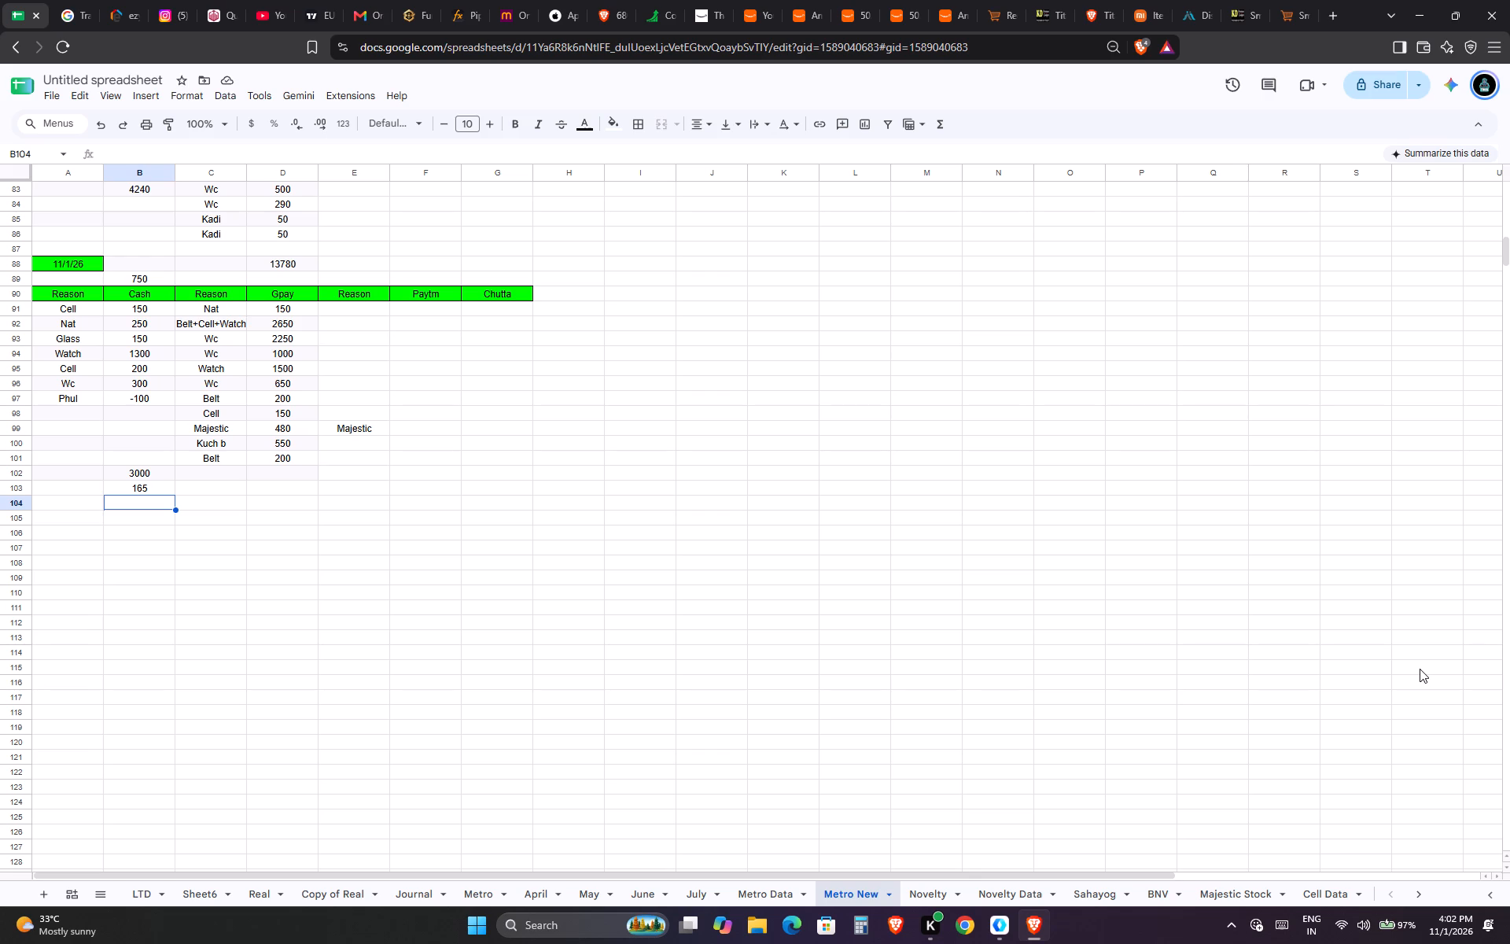
Save the spreadsheet.
key("Right")
key("Left")
key("ctrl+s")
Examine the 11/1/26 cash entries and the range covered by the cash total formula in B102.
key("ctrl+Up")
key("ctrl+Up")
key("Up")
key("ctrl+Up")
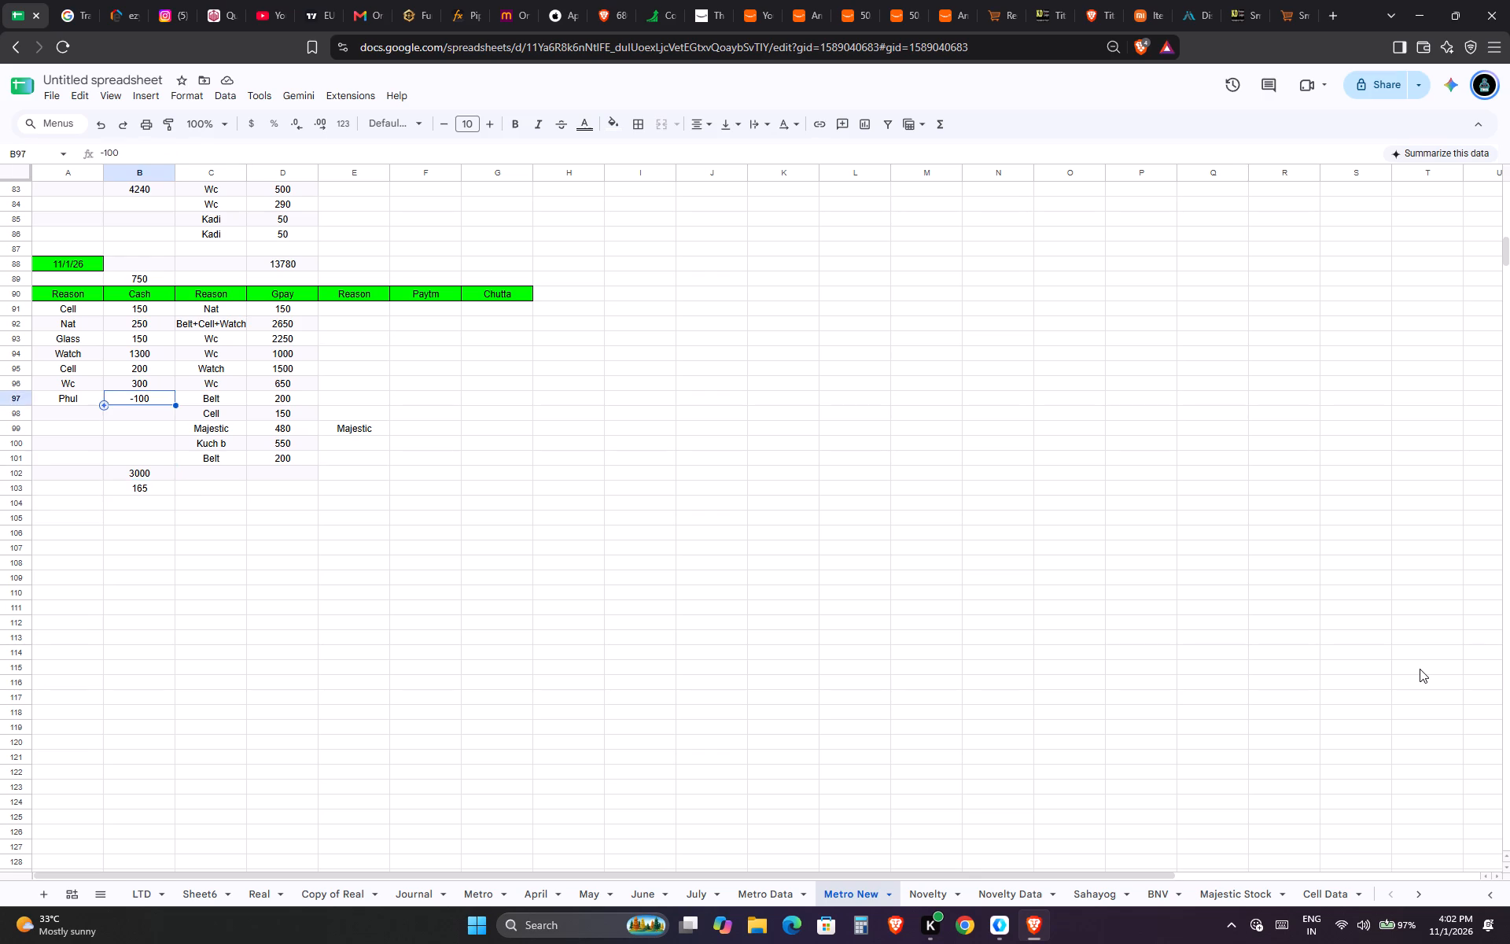
key("ctrl+Down")
key("ctrl+Down")
key("ctrl+Up")
key("F2")
key("Left")
key("Left")
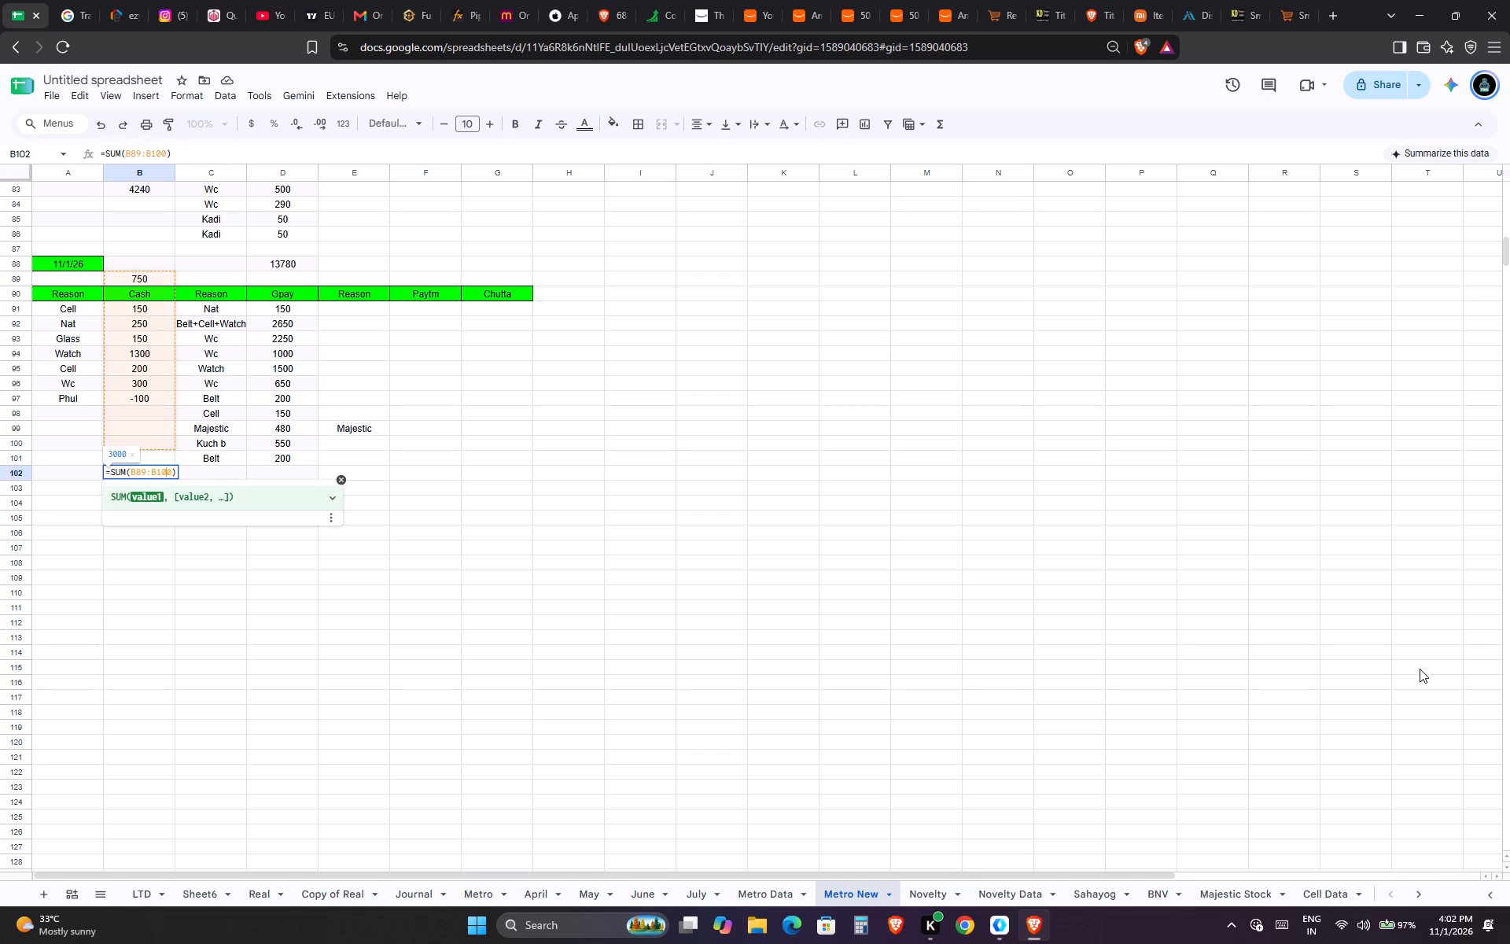
key("Left")
key("Tab")
Set the first amount subtracted in the cash balance formula in B103 to 1000.
key("Left")
key("Down")
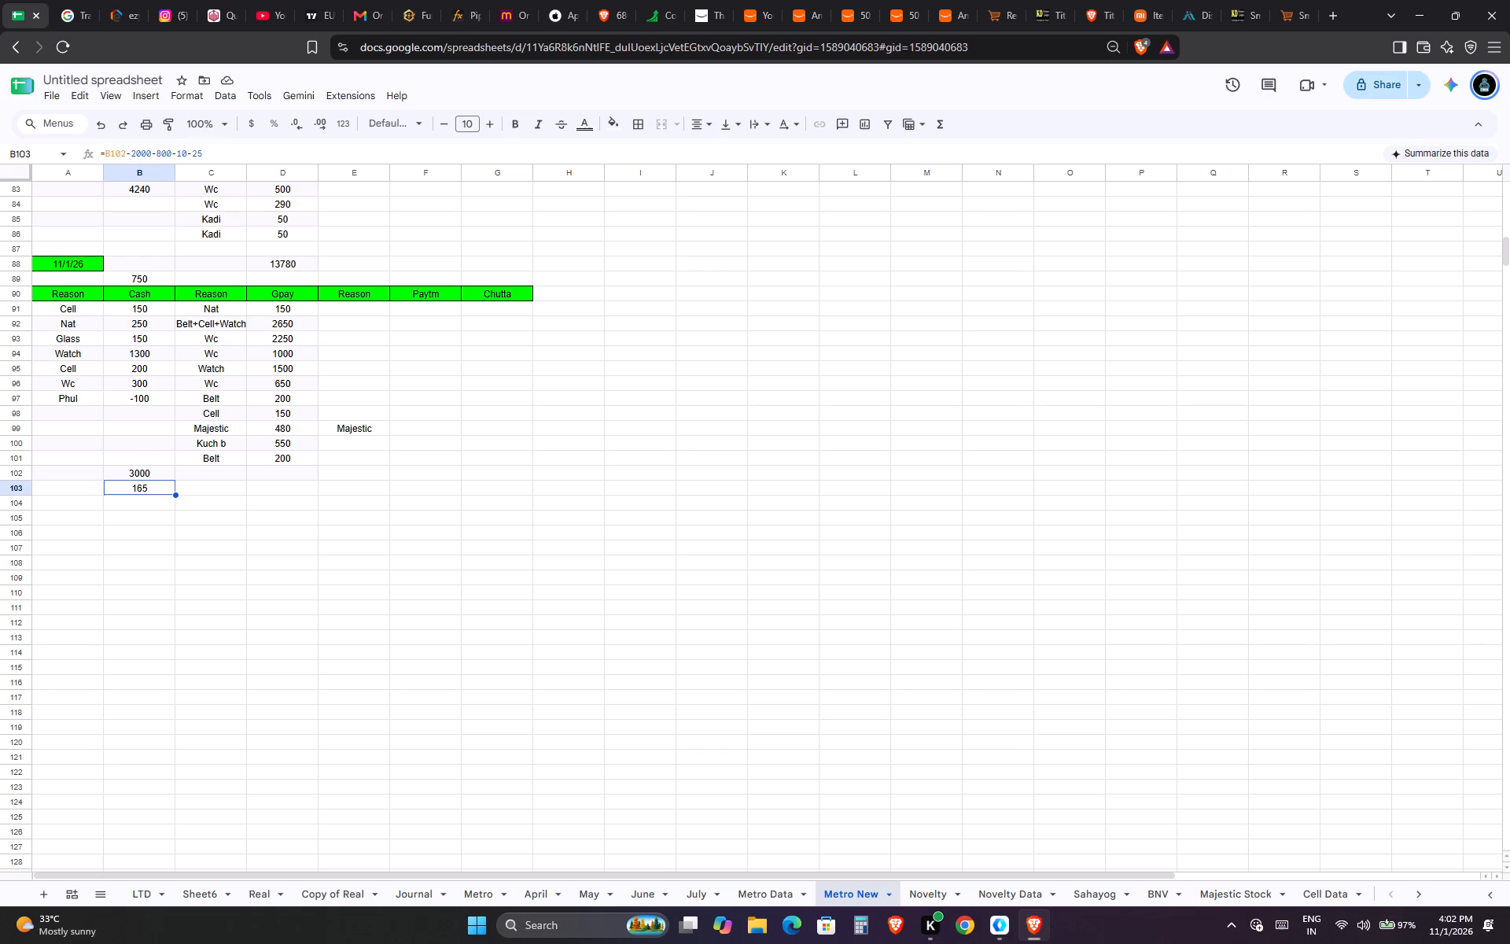
key("F2")
key("Left")
key("Left")
key("Left")
key("Left")
key("Left")
key("Left")
key("Left")
key("Left")
key("Left")
key("Left")
key("Left")
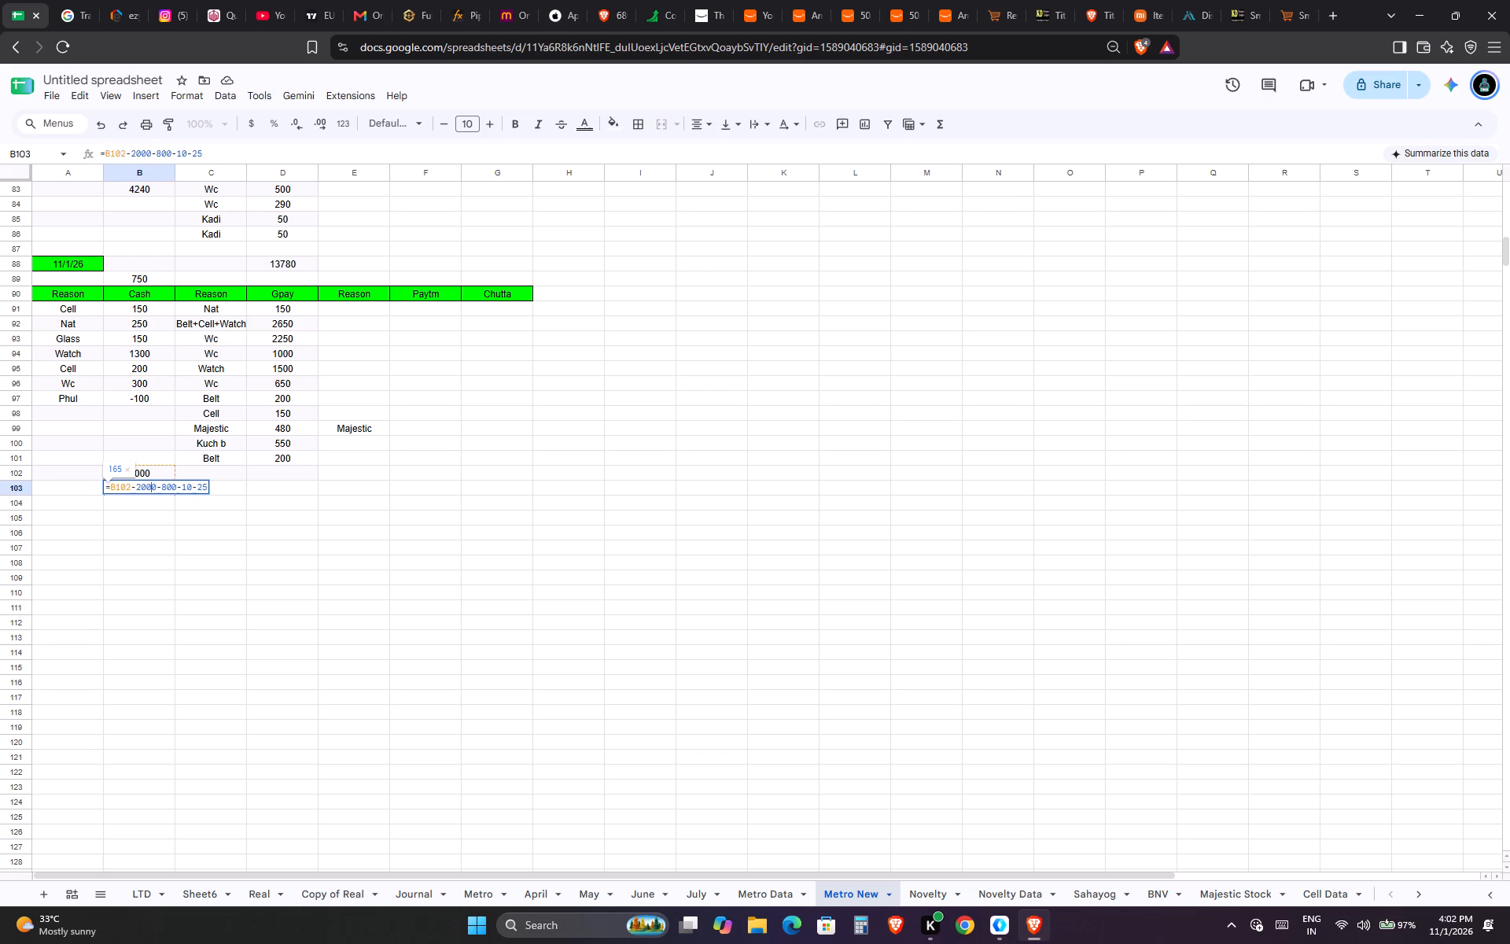
key("Left")
key("Left")
key("Left")
key("shift+Right")
key("1")
key("Return")
Add a cash entry of -1000 with the reason Bank in row 98, below the Phul entry.
key("ctrl+Up")
key("ctrl+Up")
key("ctrl+Up")
key("Down")
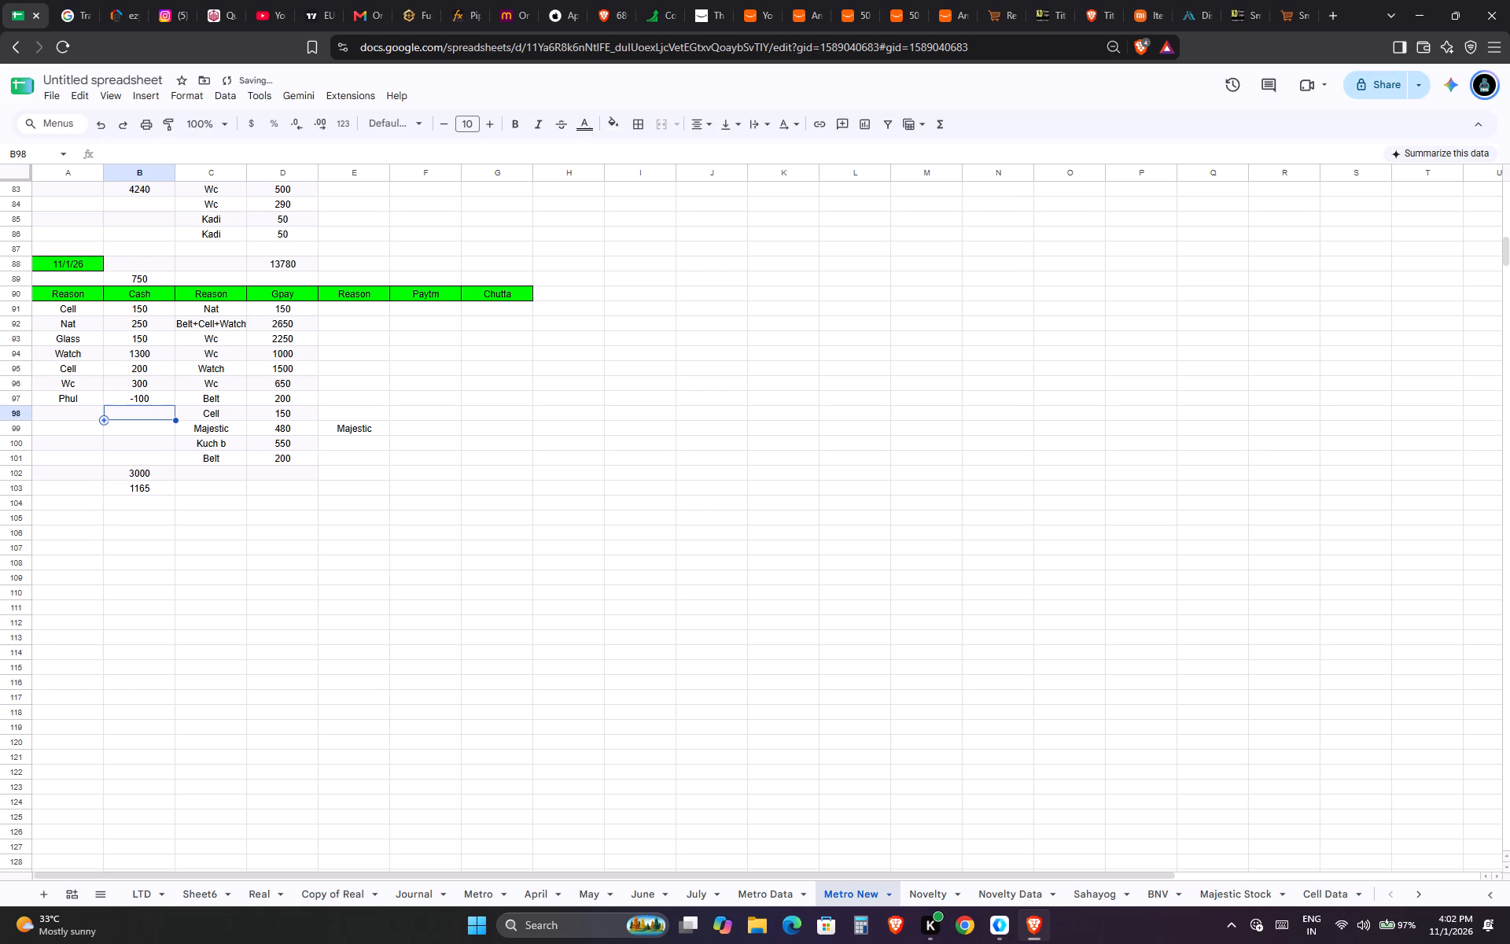
type("-1000")
key("Left")
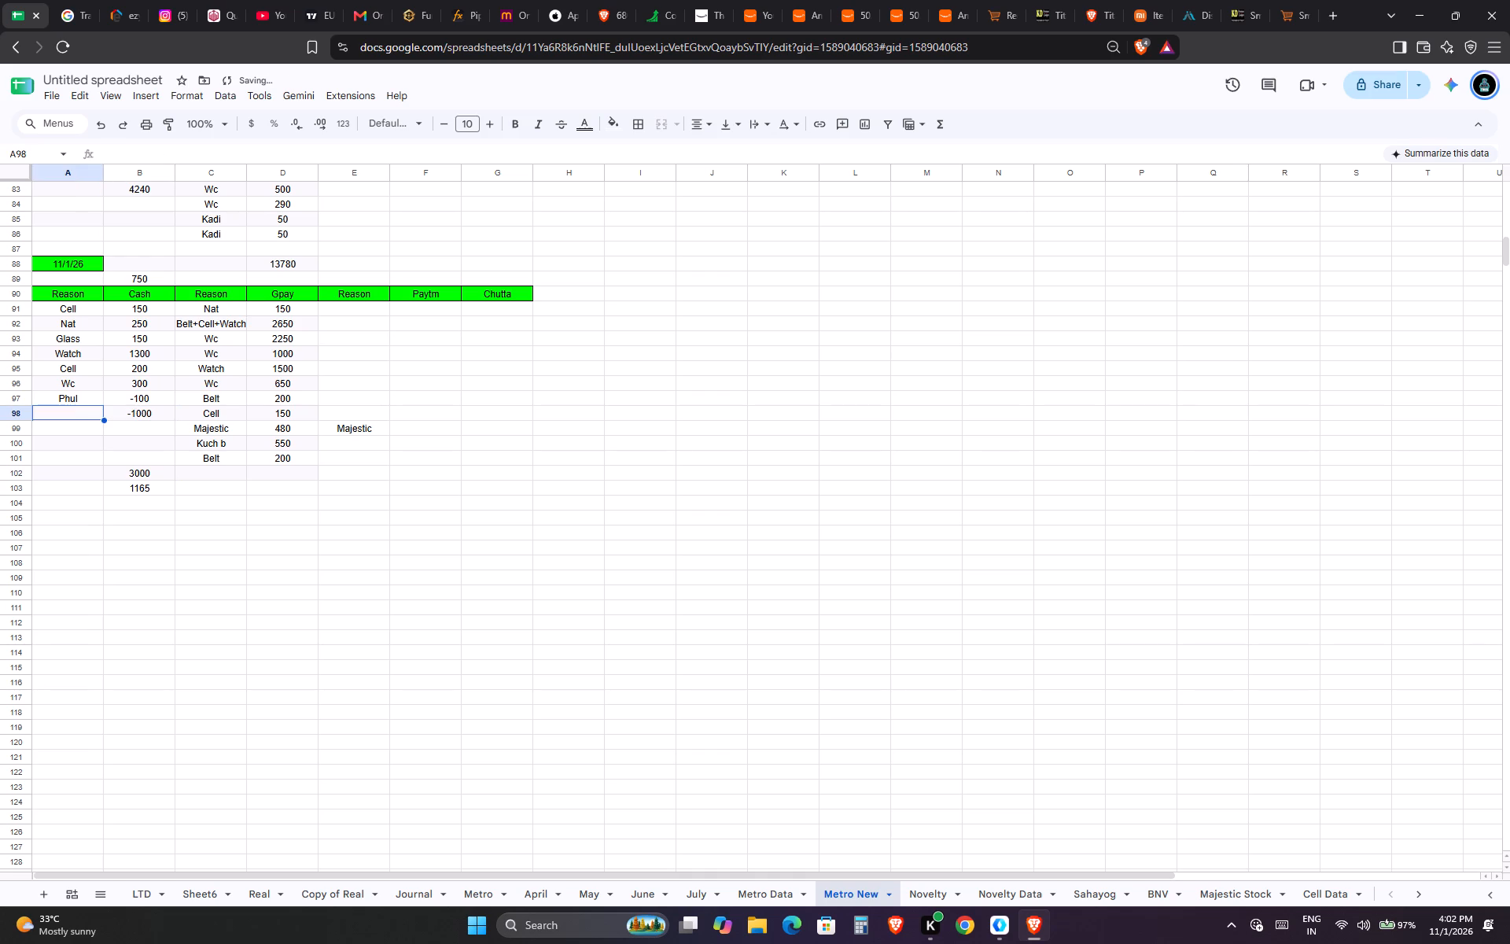
type("Bank")
key("Tab")
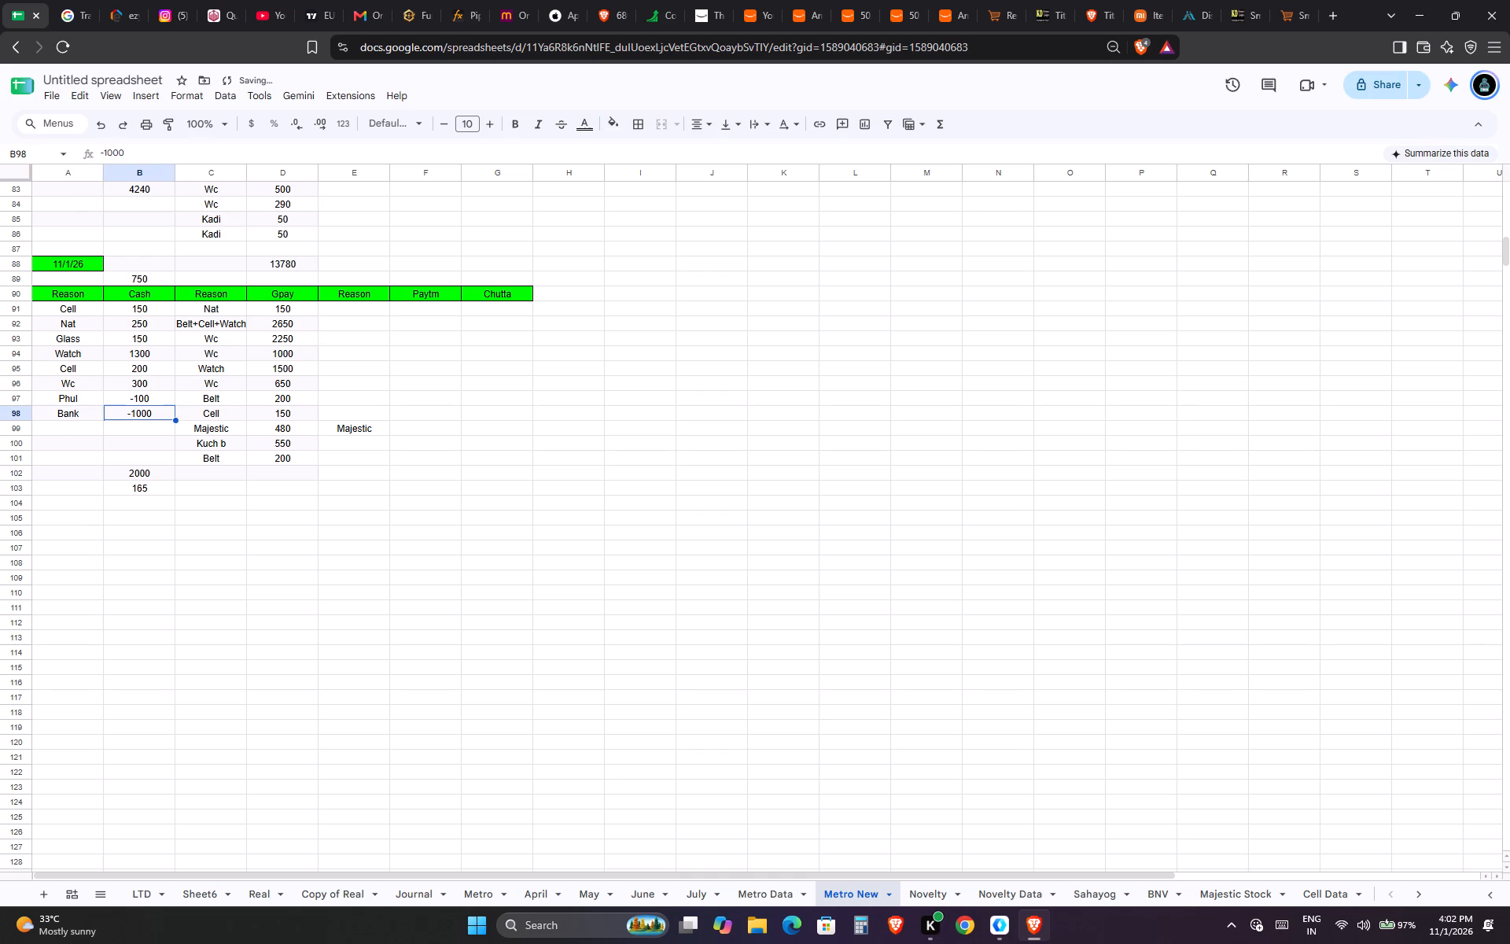
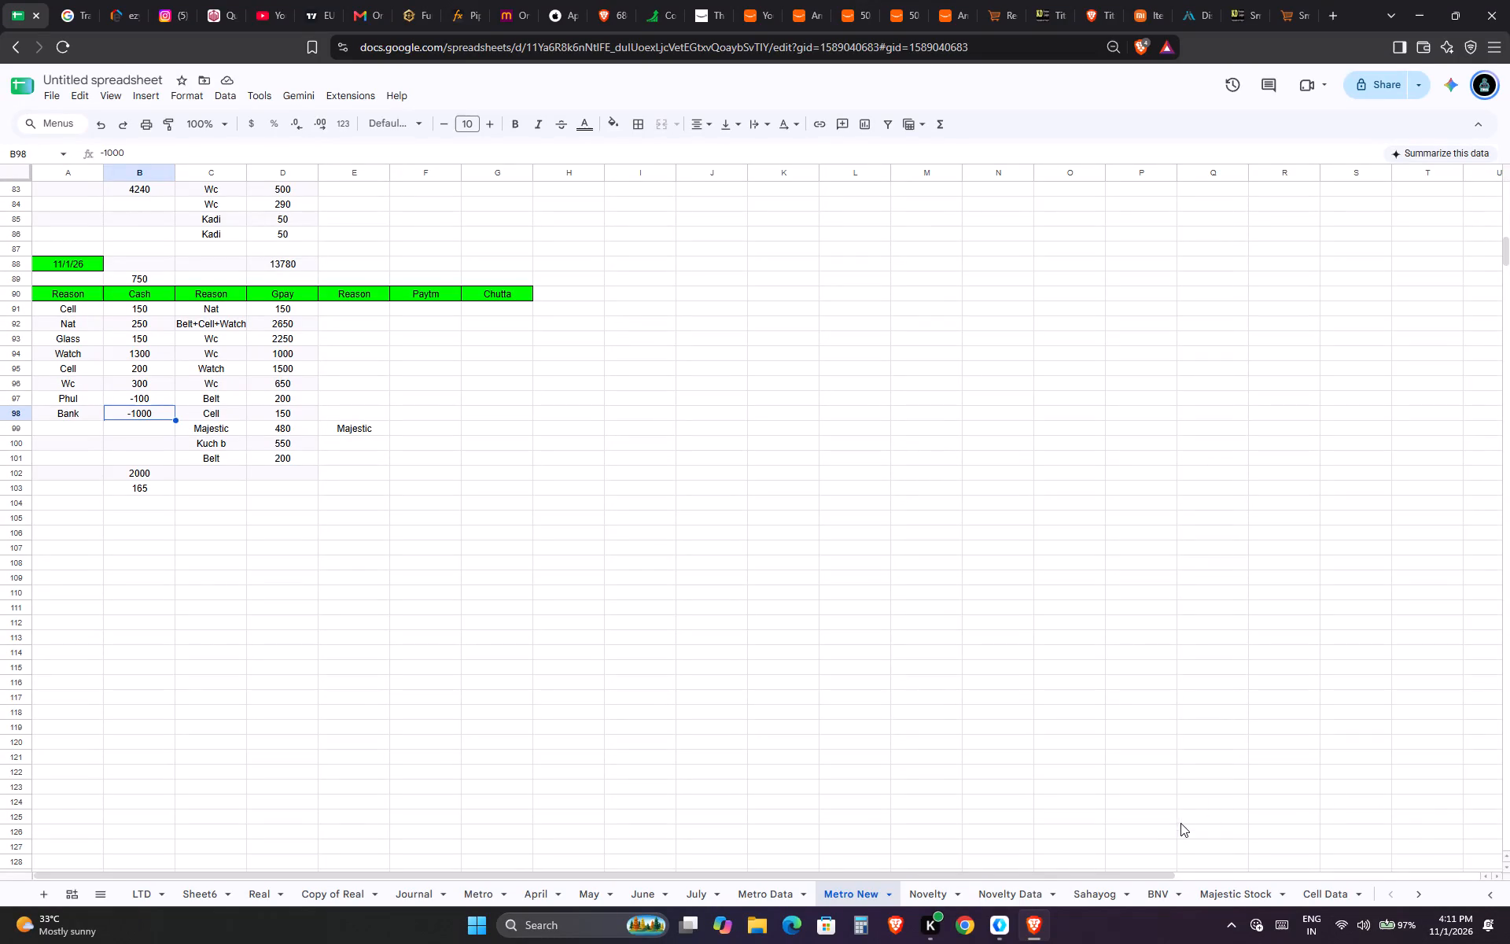
Check the cash balance formula in B103 below the 11/1/26 entries and save the spreadsheet.
key("Right")
key("Down")
key("Left")
key("Left")
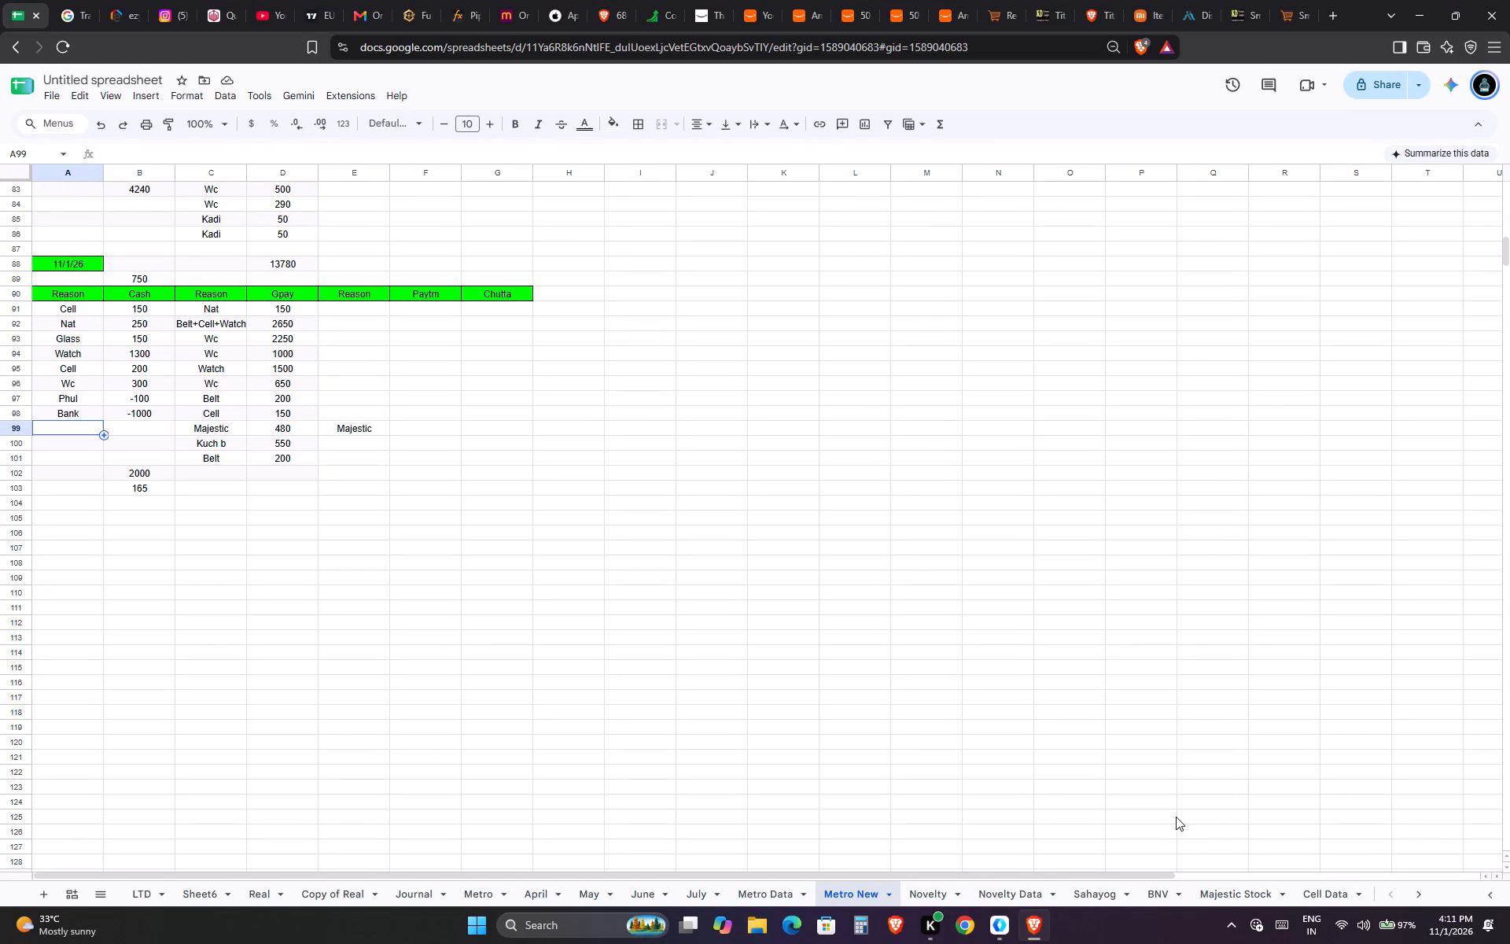
key("Right")
key("ctrl+Down")
key("ctrl+Down")
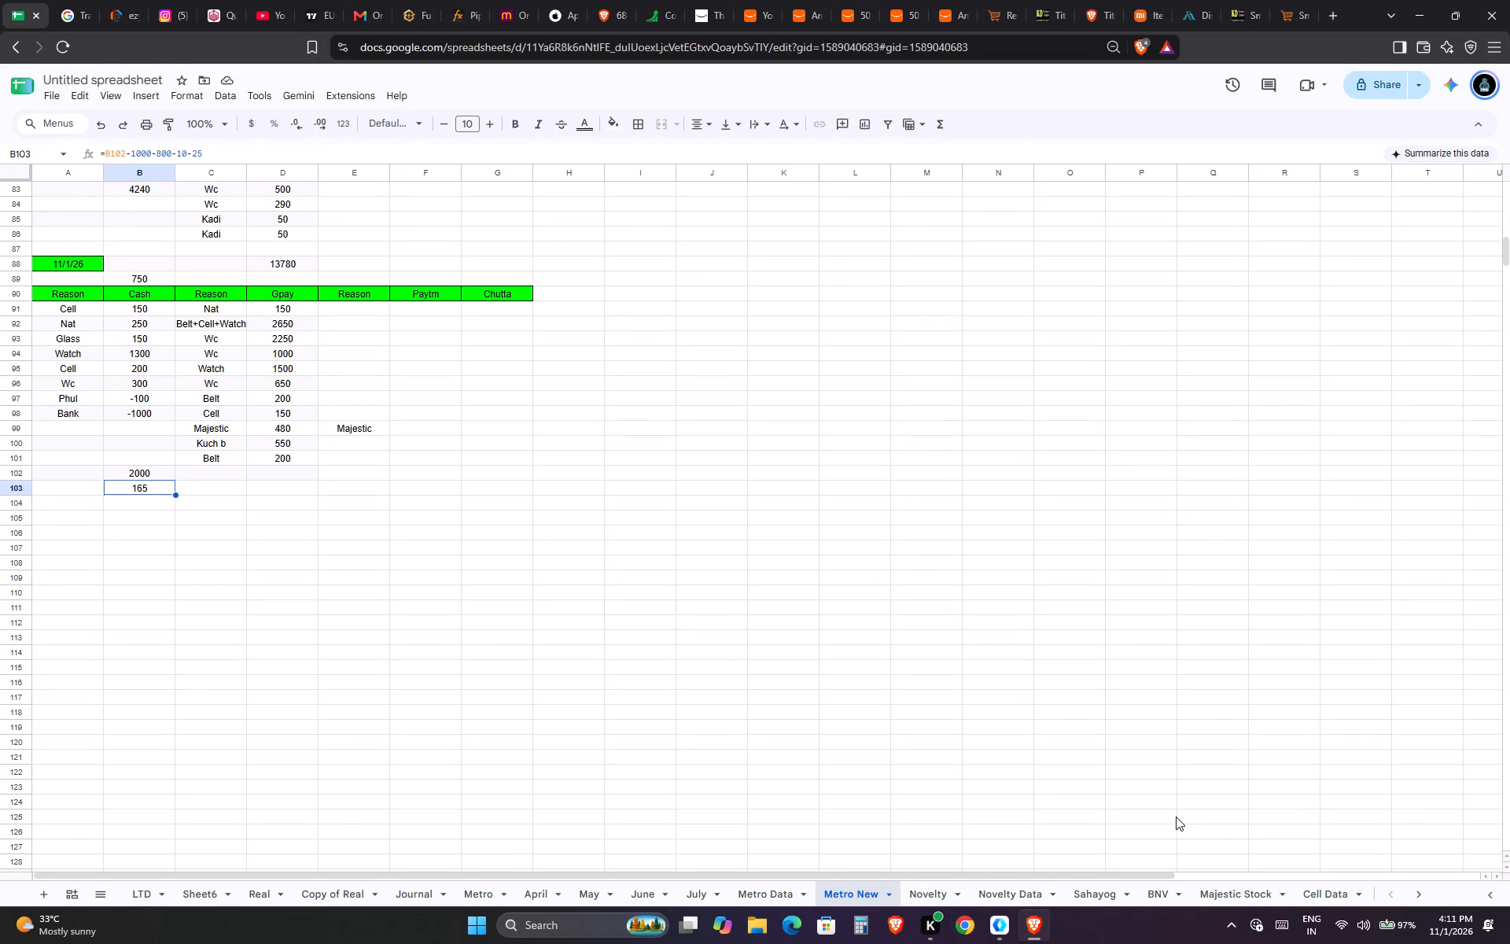
key("ctrl+s")
Switch to the Google Pay for Business transactions page for Metro Times.
left_click(0, 0)
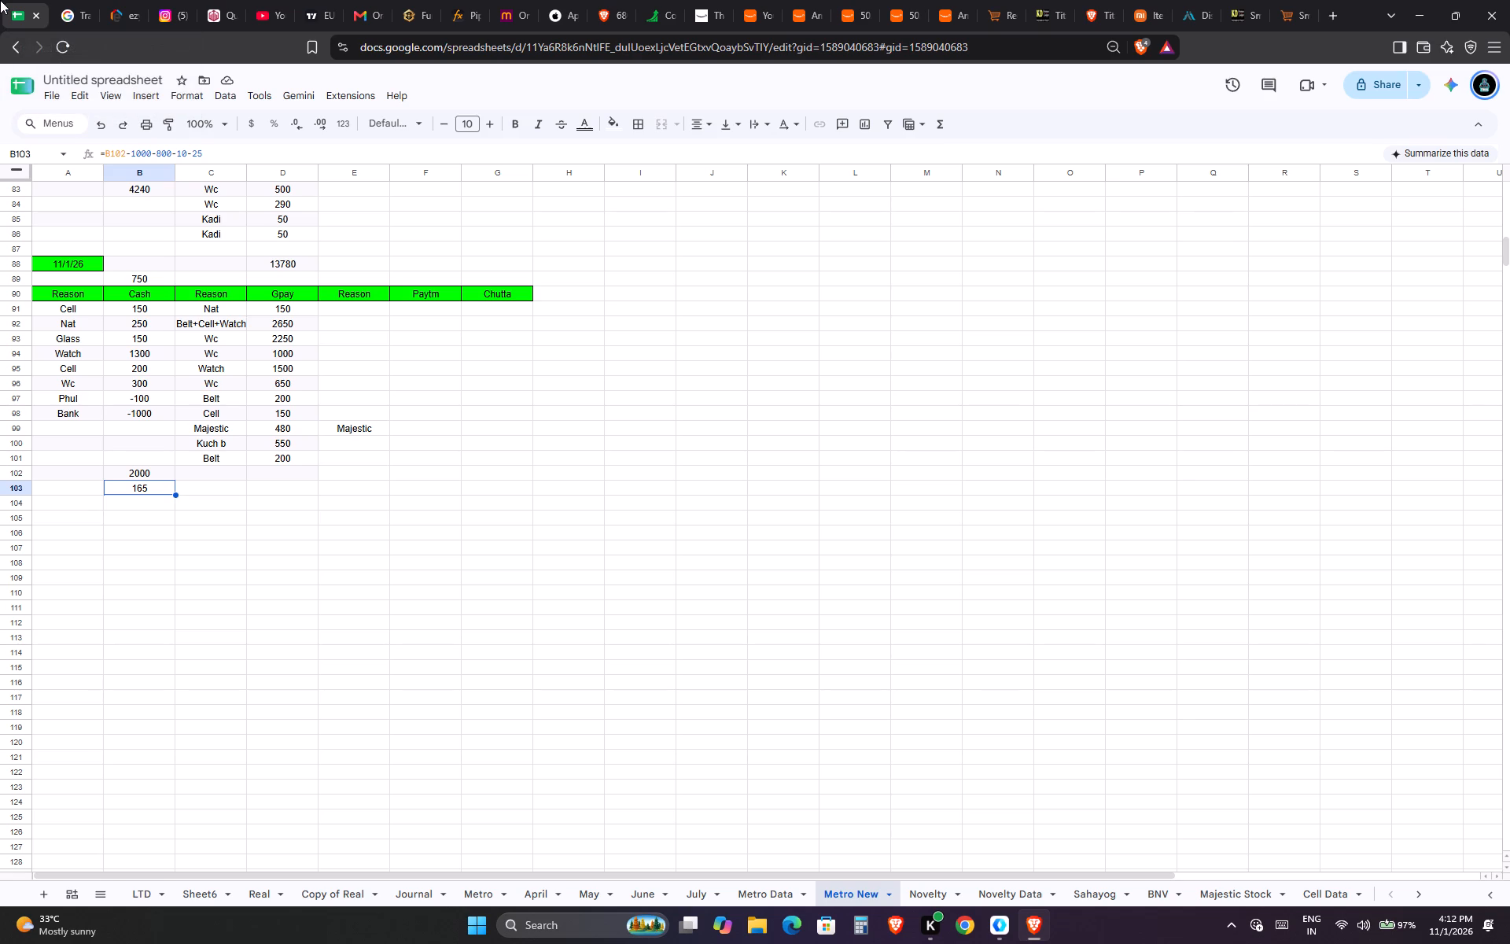
left_click(61, 0)
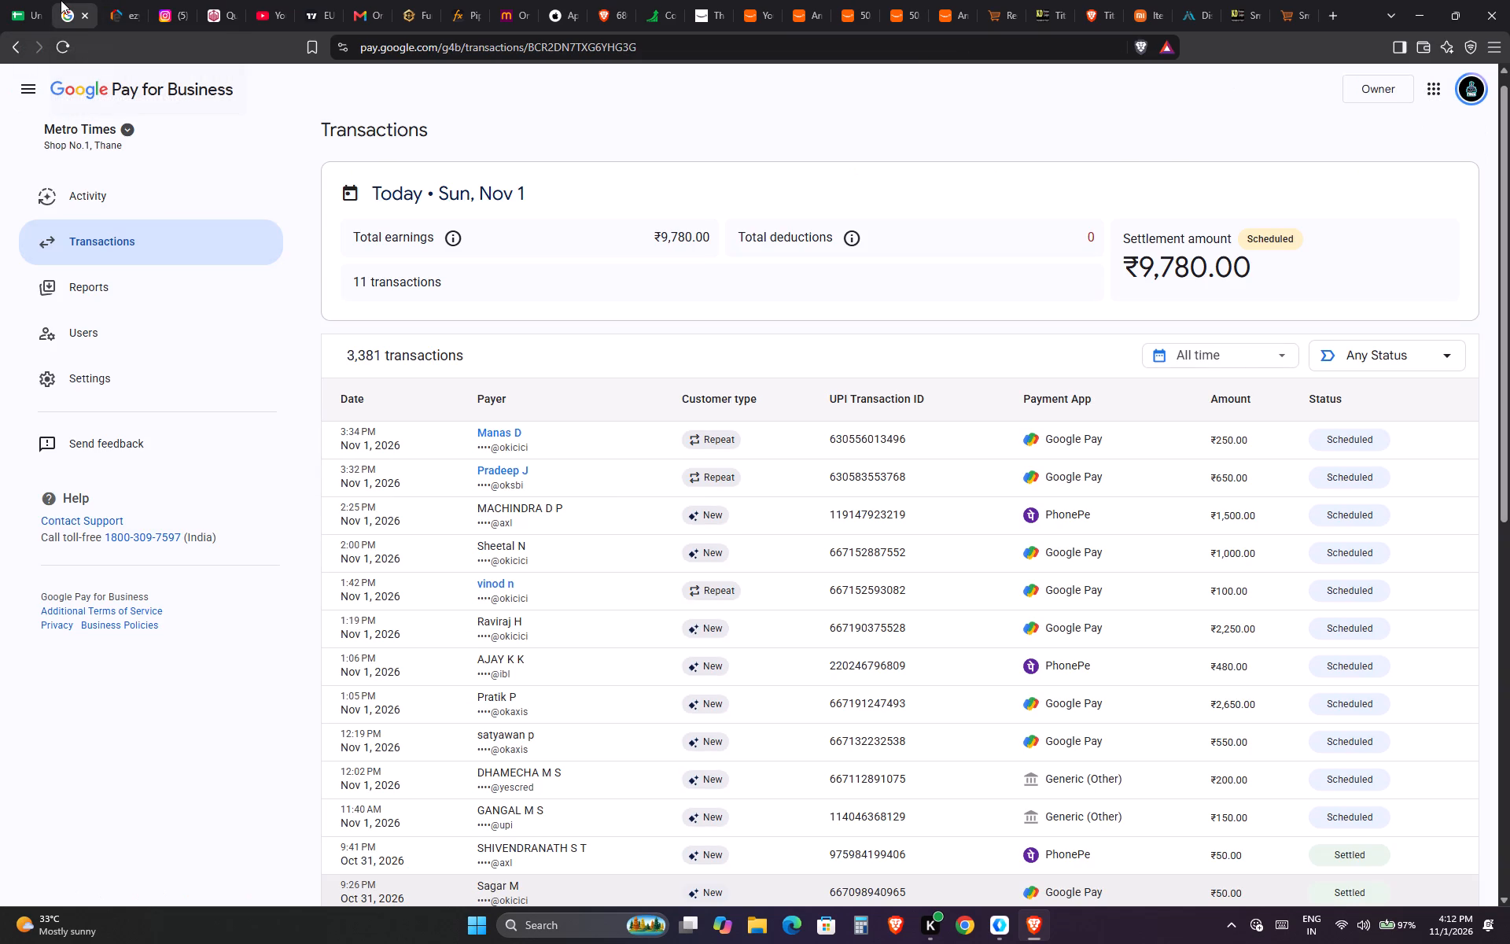
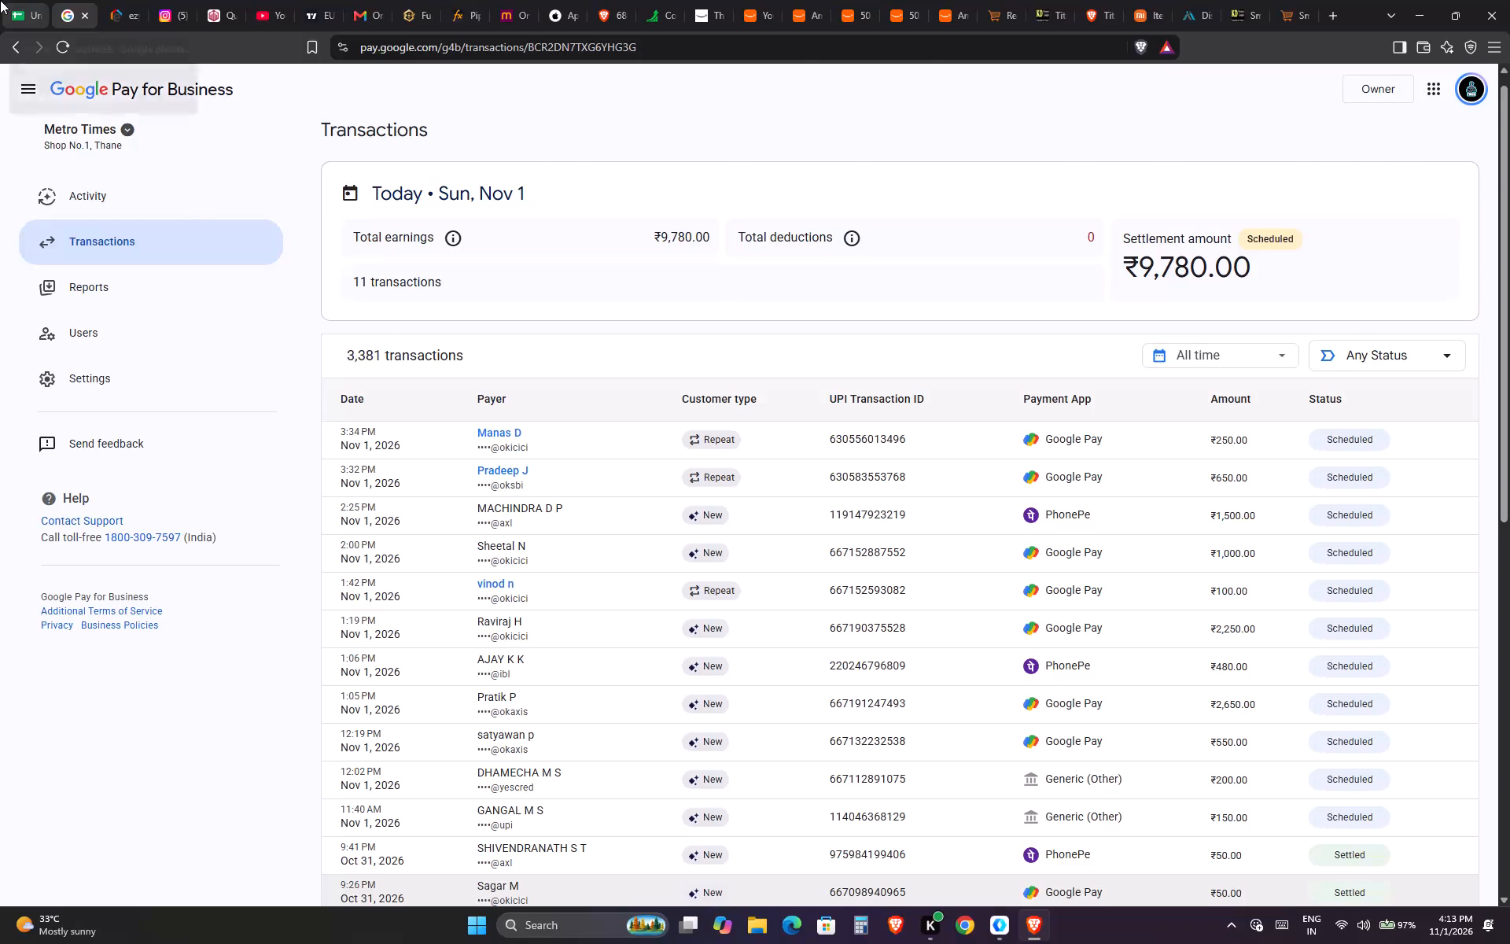
Switch back to the spreadsheet with the Metro New sheet.
left_click(0, 0)
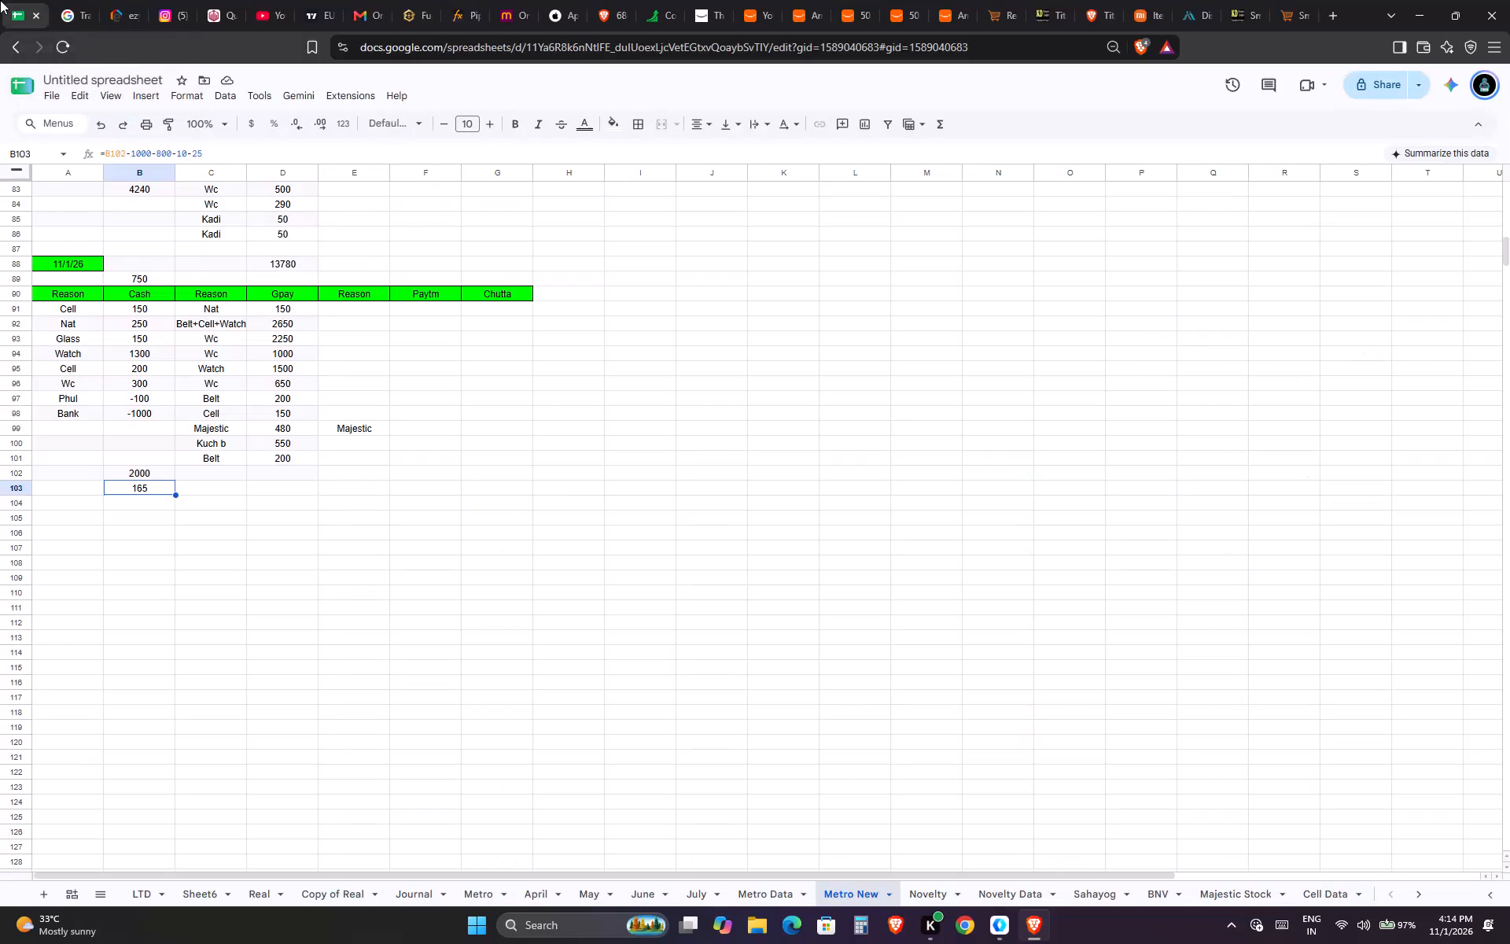
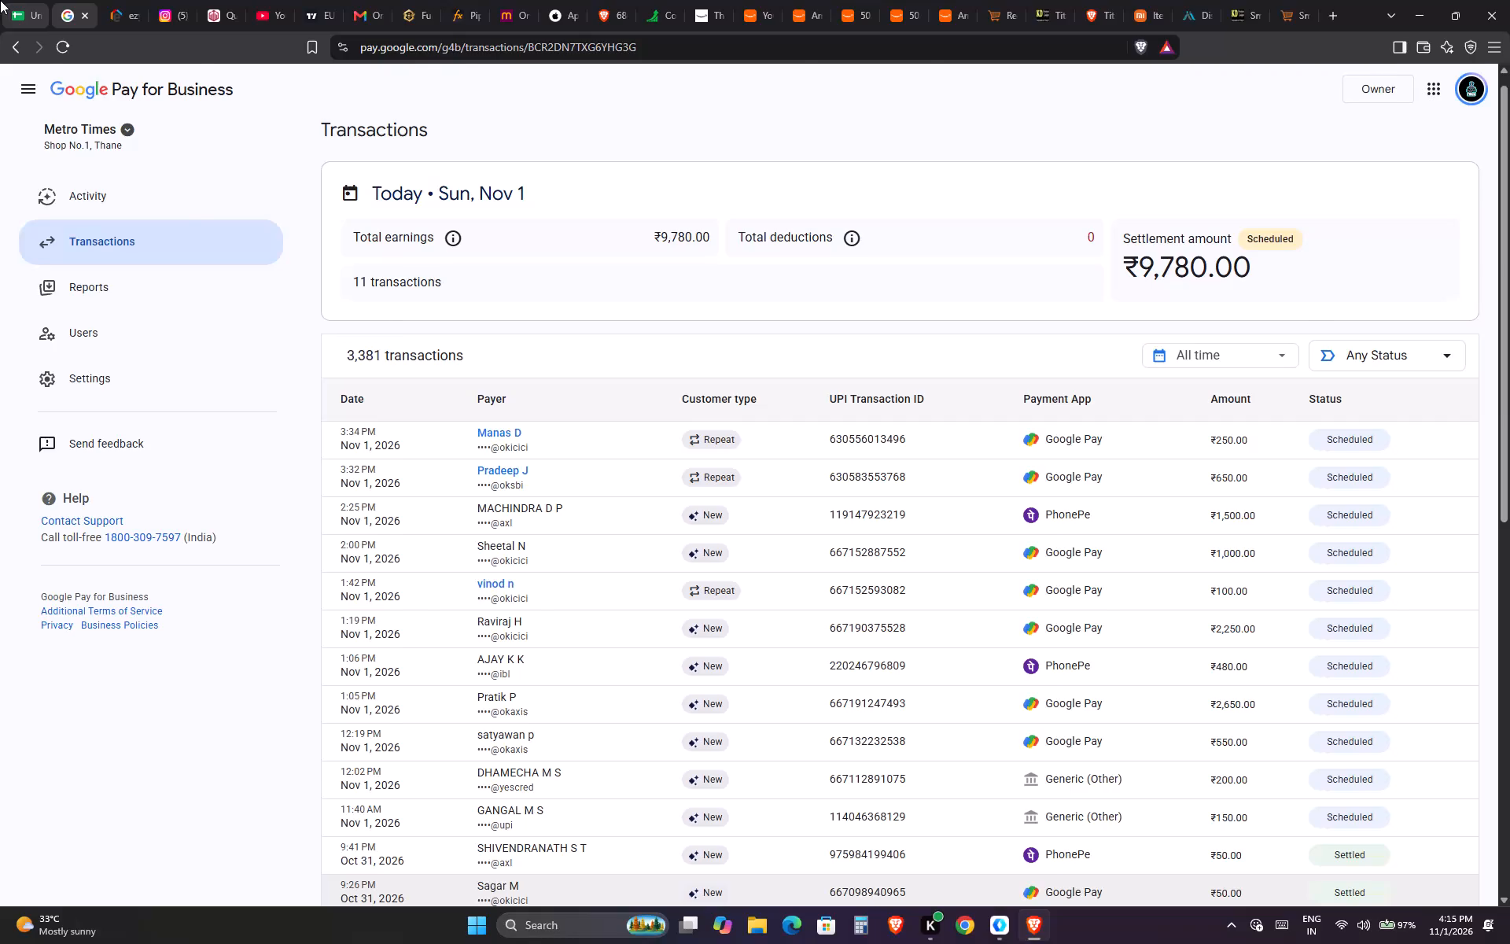
Return to the Metro New sheet and cross-check its 11/1/26 Gpay entries against the Google Pay for Business transactions.
key("ctrl+shift+Tab")
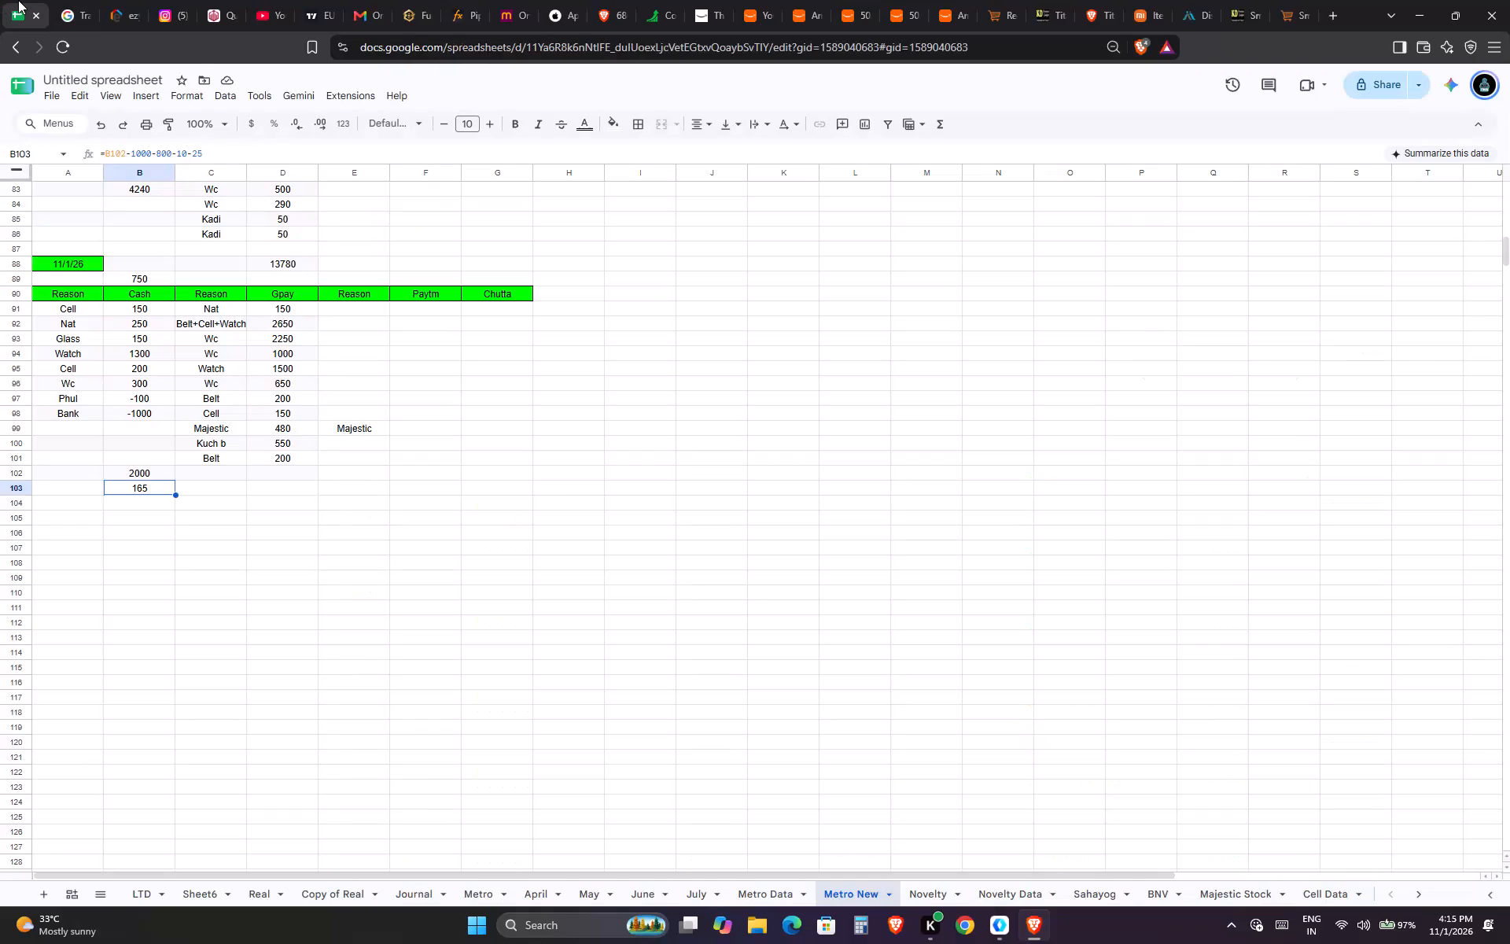
left_click(18, 0)
key("ctrl+Tab")
key("ctrl+shift+Tab")
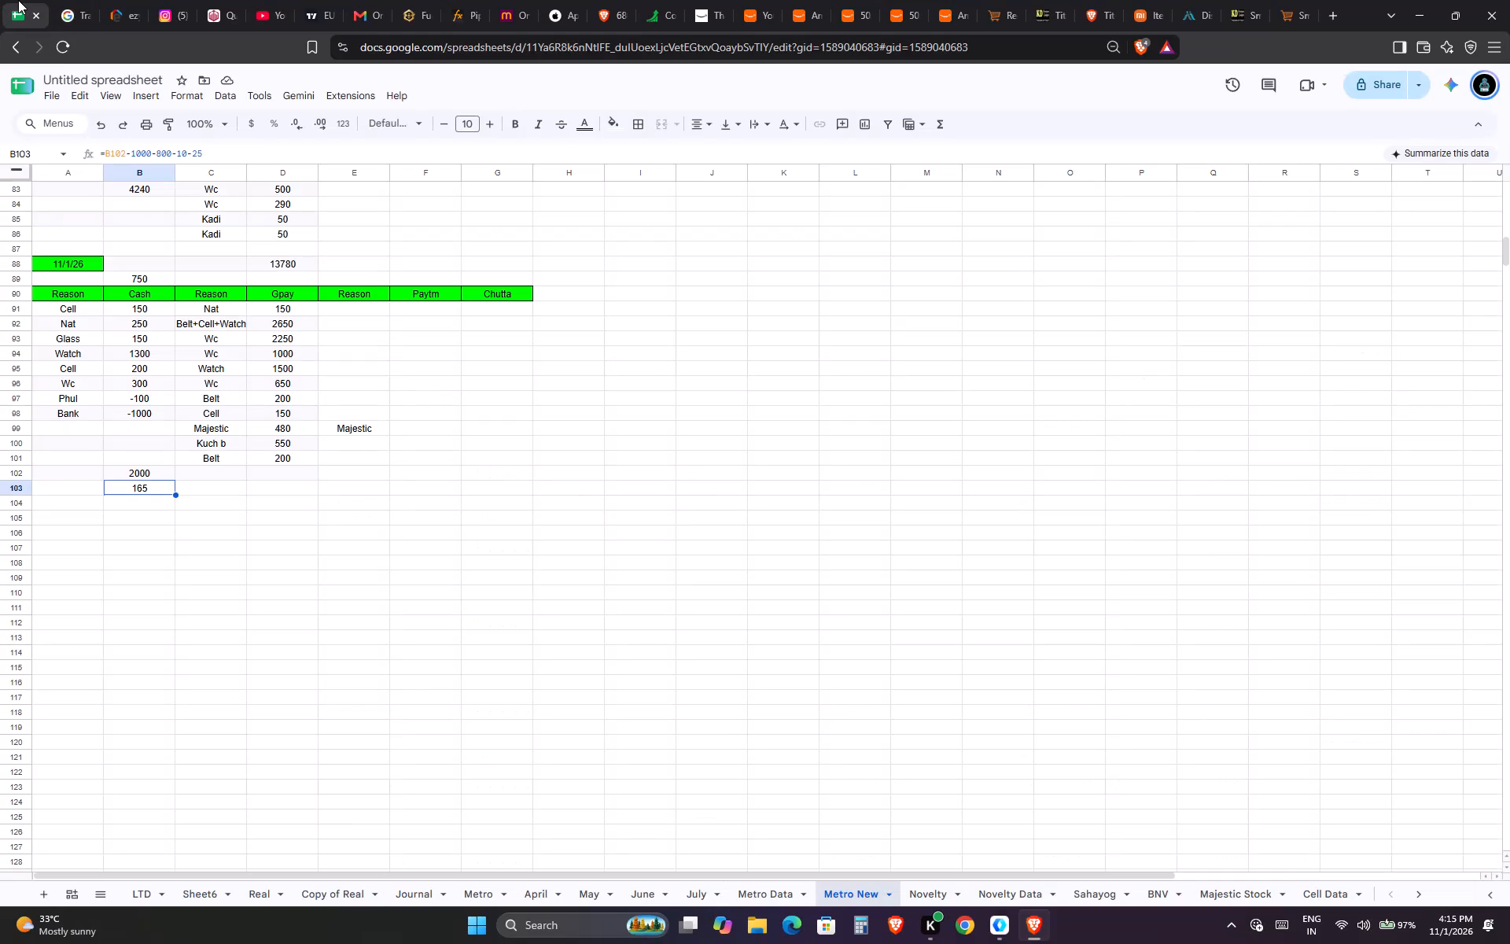
left_click(18, 0)
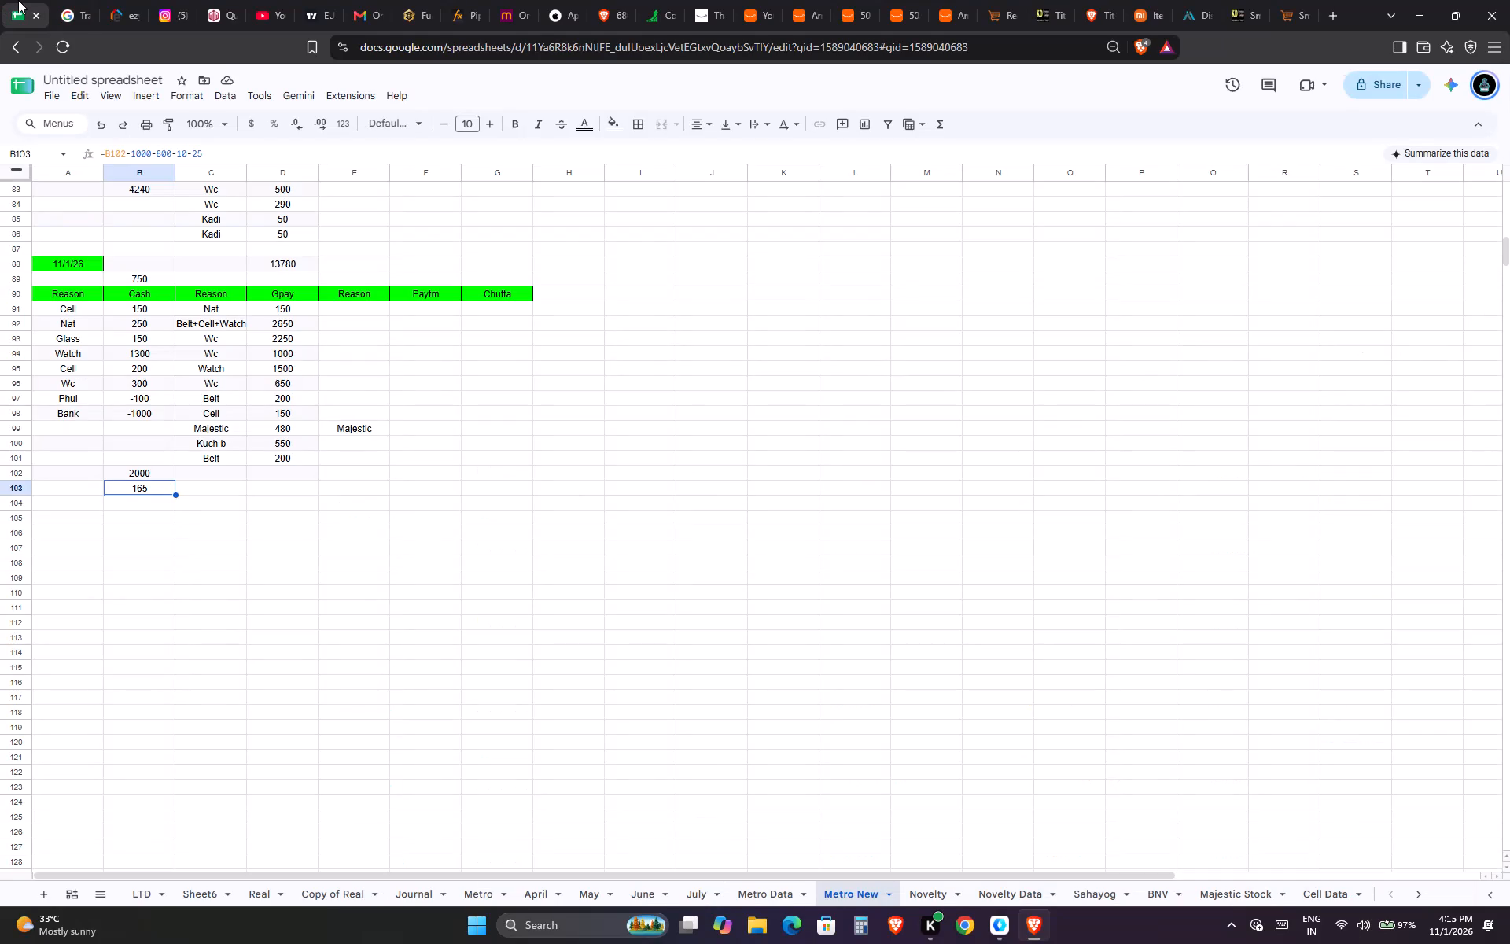
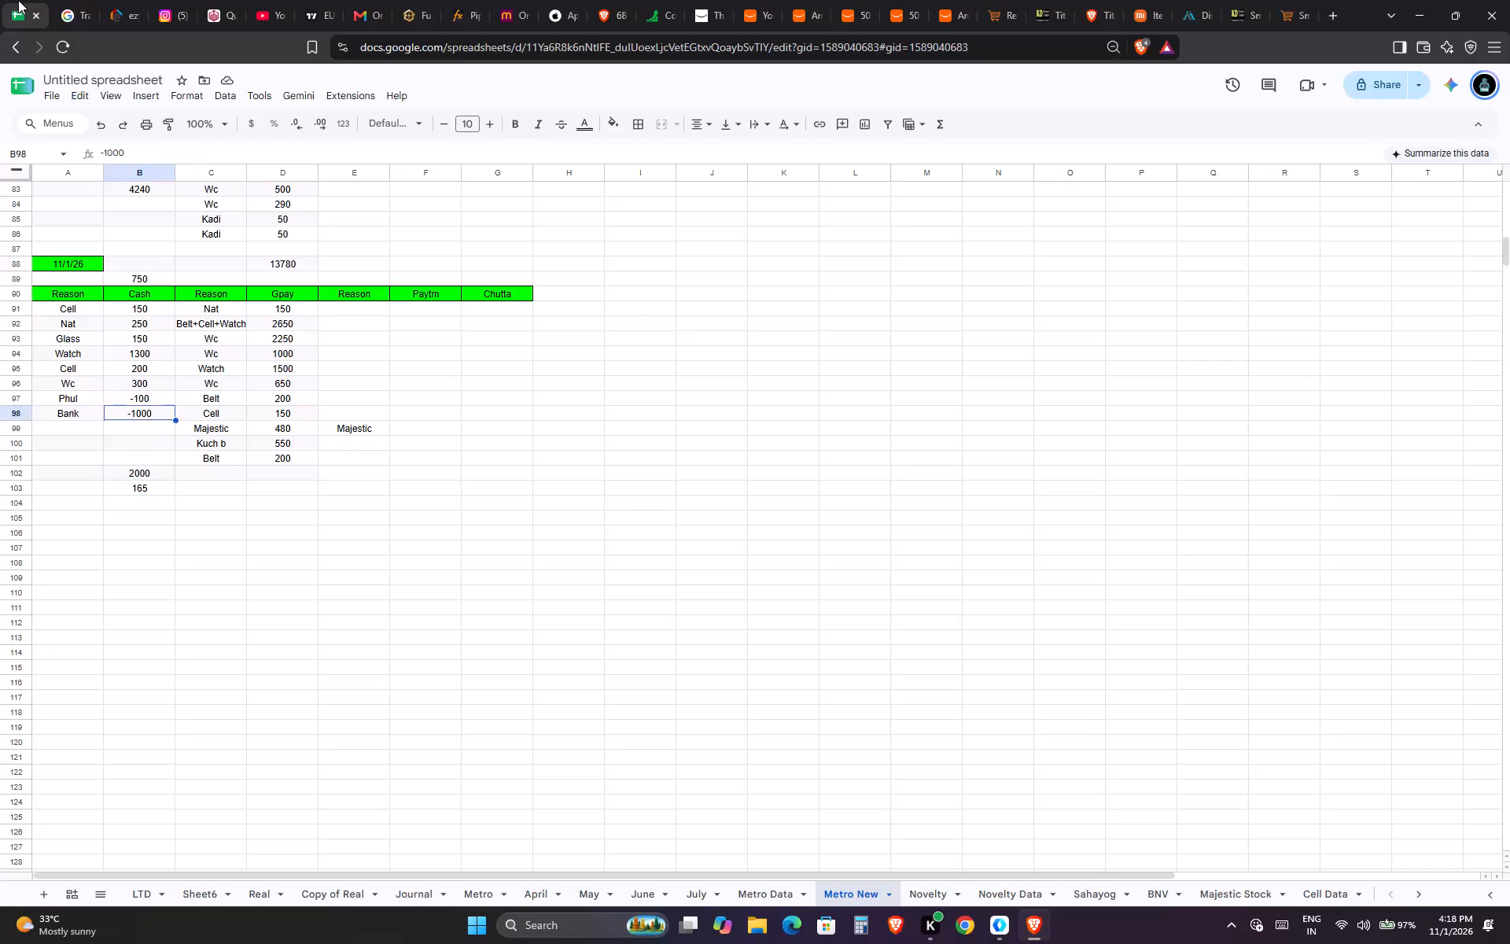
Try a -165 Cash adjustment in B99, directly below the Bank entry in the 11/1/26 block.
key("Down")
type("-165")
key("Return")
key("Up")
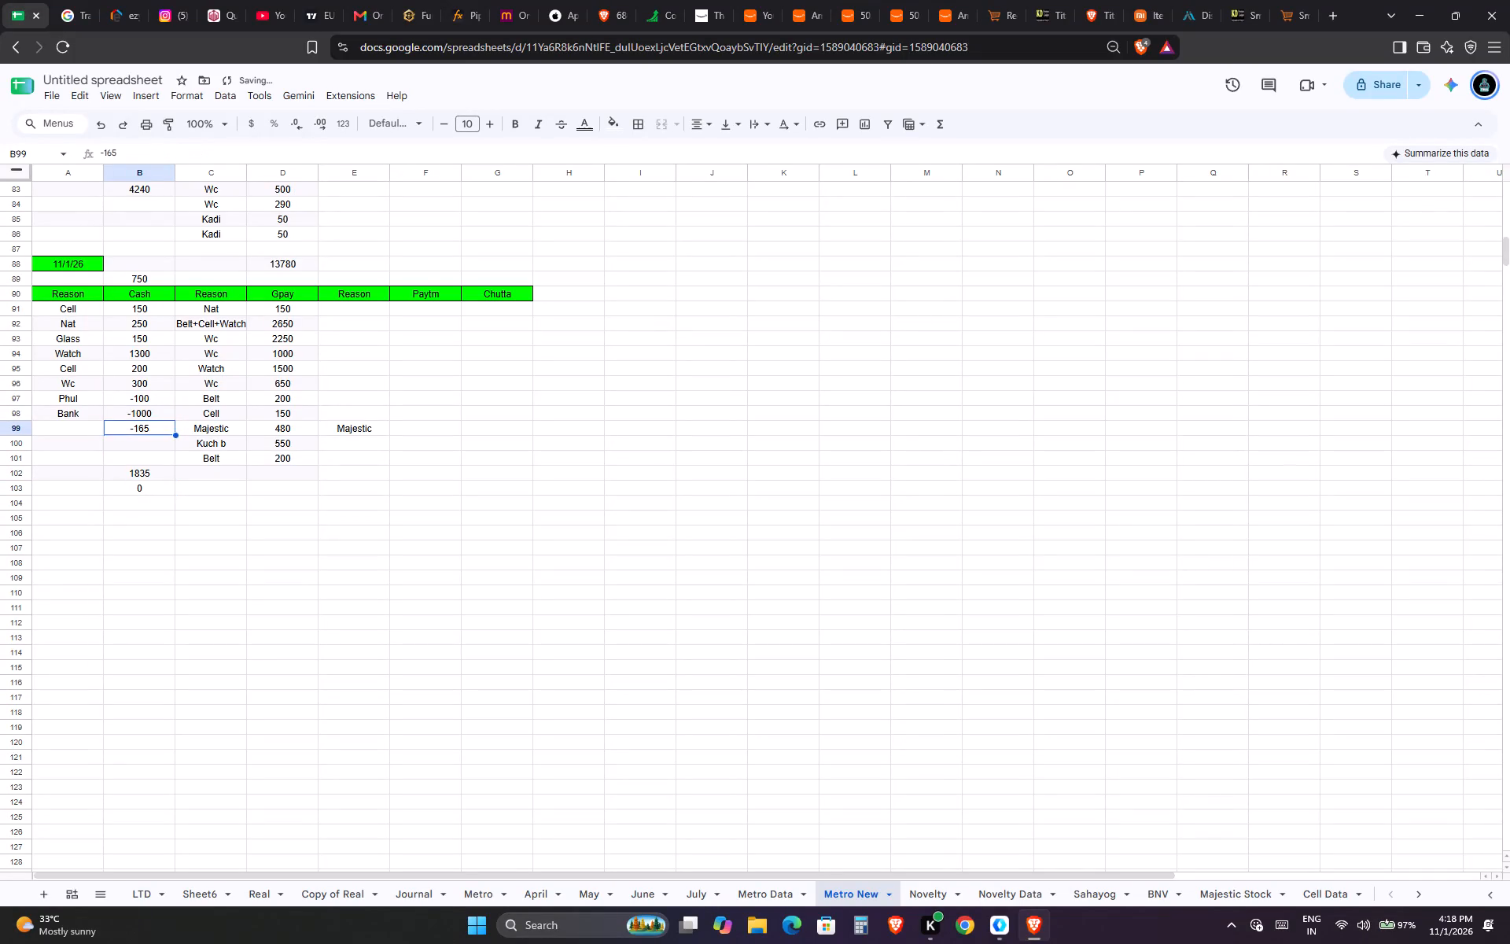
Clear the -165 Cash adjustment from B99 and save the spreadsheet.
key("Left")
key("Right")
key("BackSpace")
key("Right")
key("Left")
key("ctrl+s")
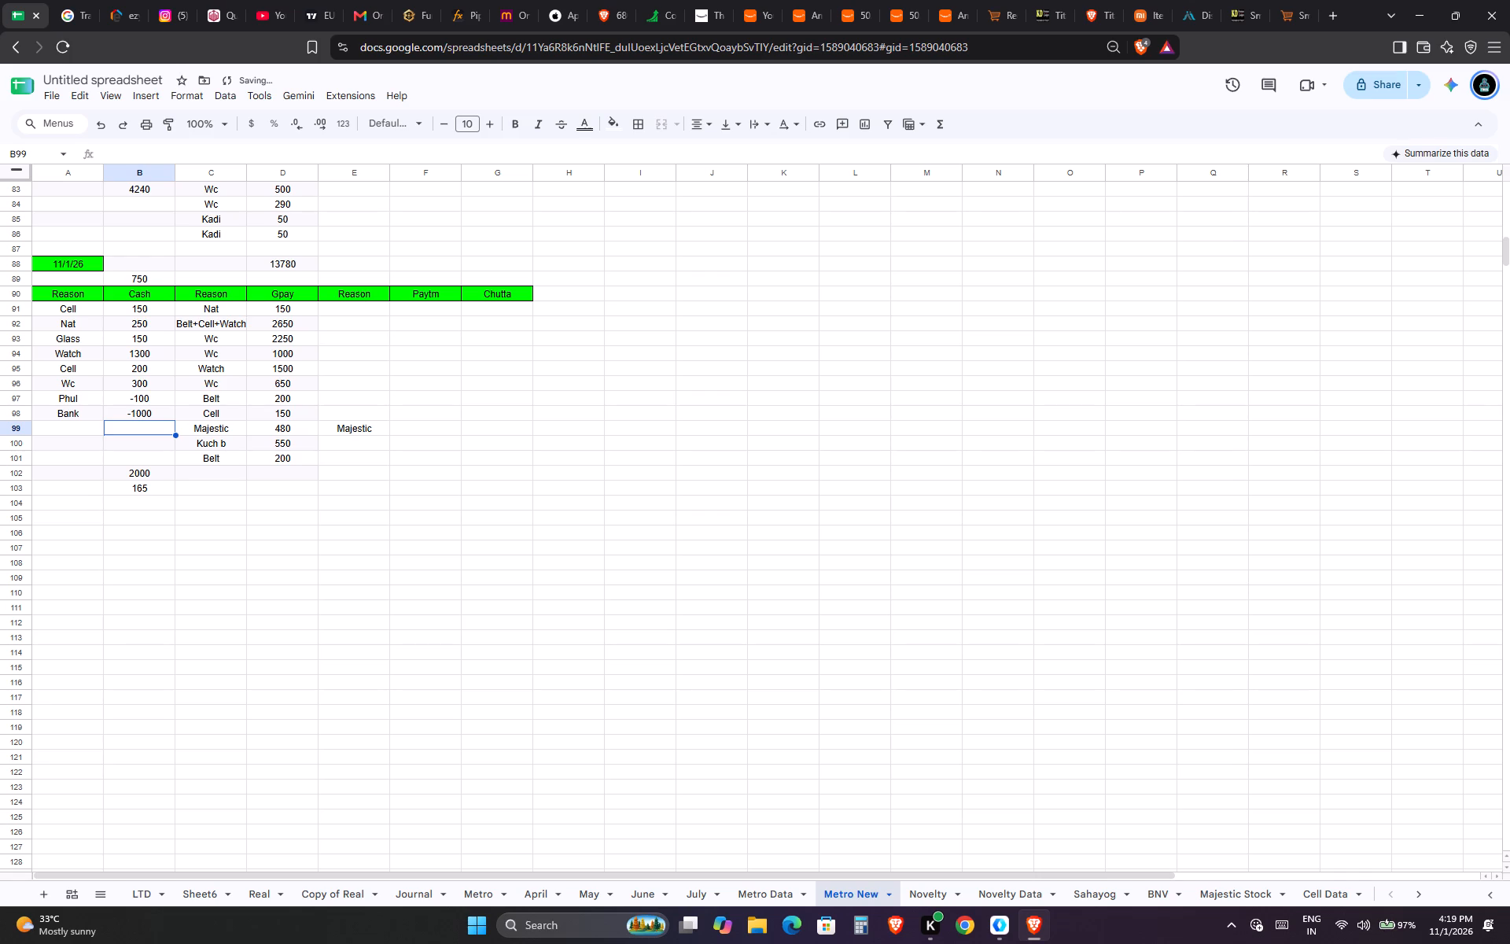
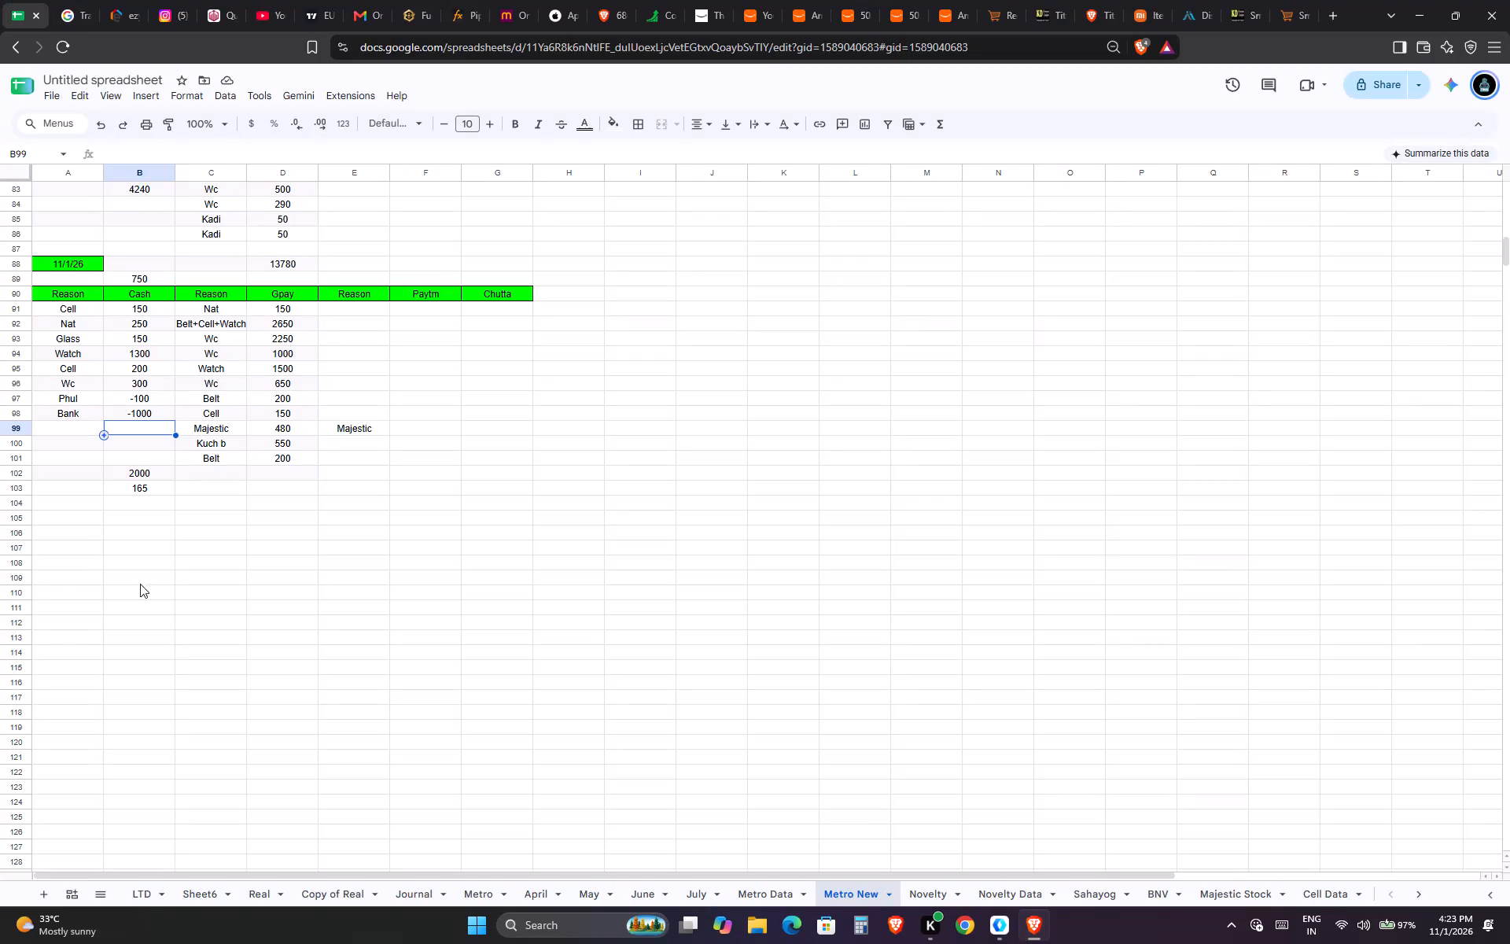
Add a Belt+Cell entry with a Gpay amount of 800 in row 102 of the 11/1/26 block.
left_click(202, 479)
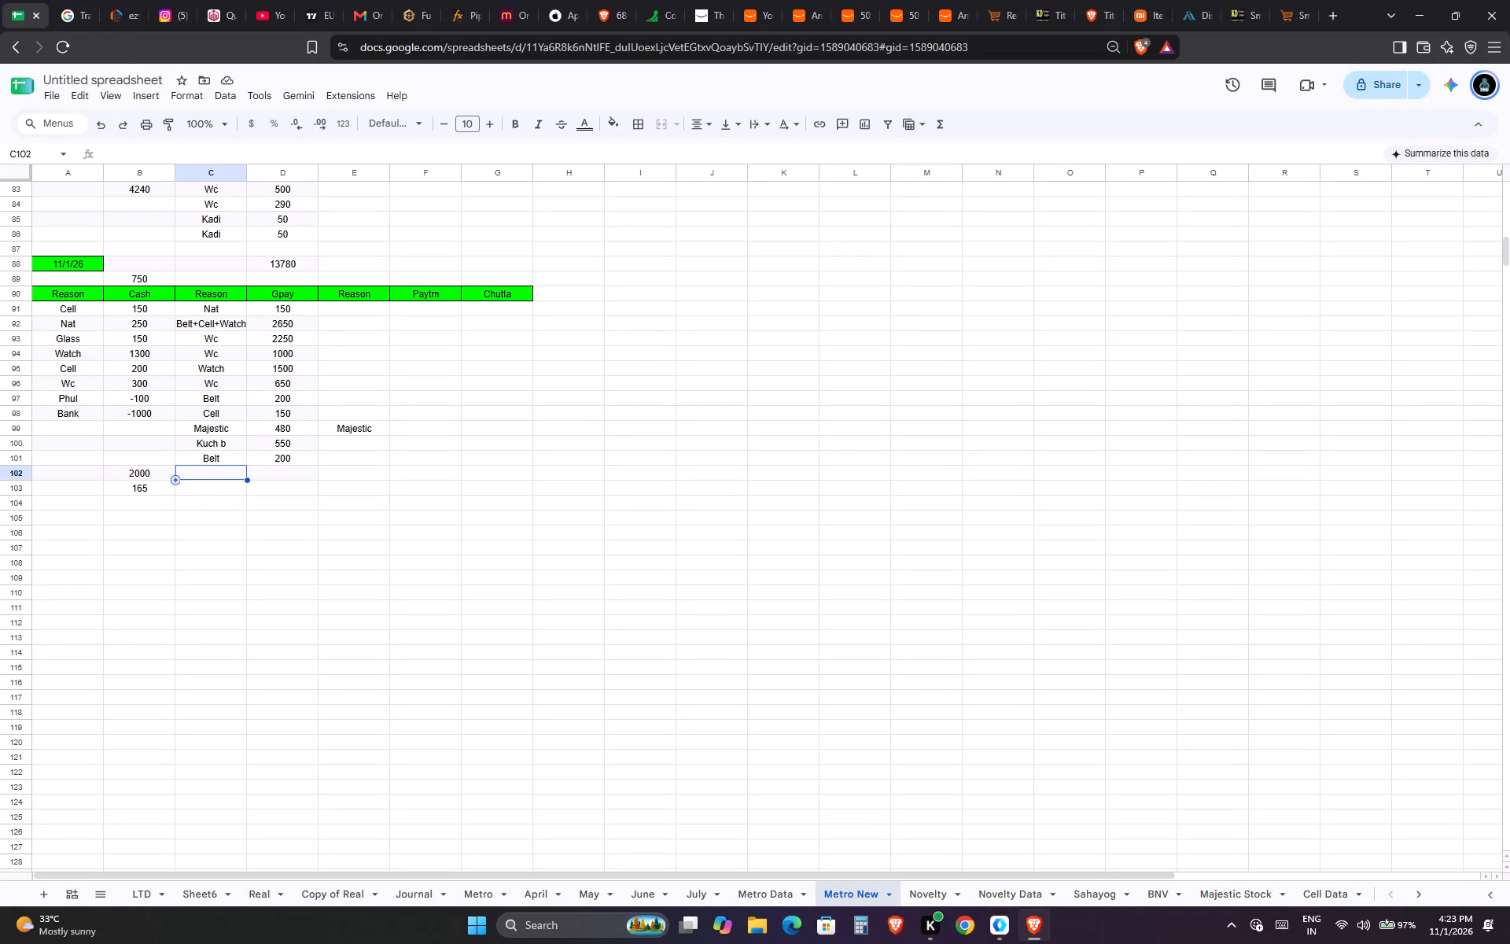
type("Be;")
key("BackSpace")
type("lt")
key("plus")
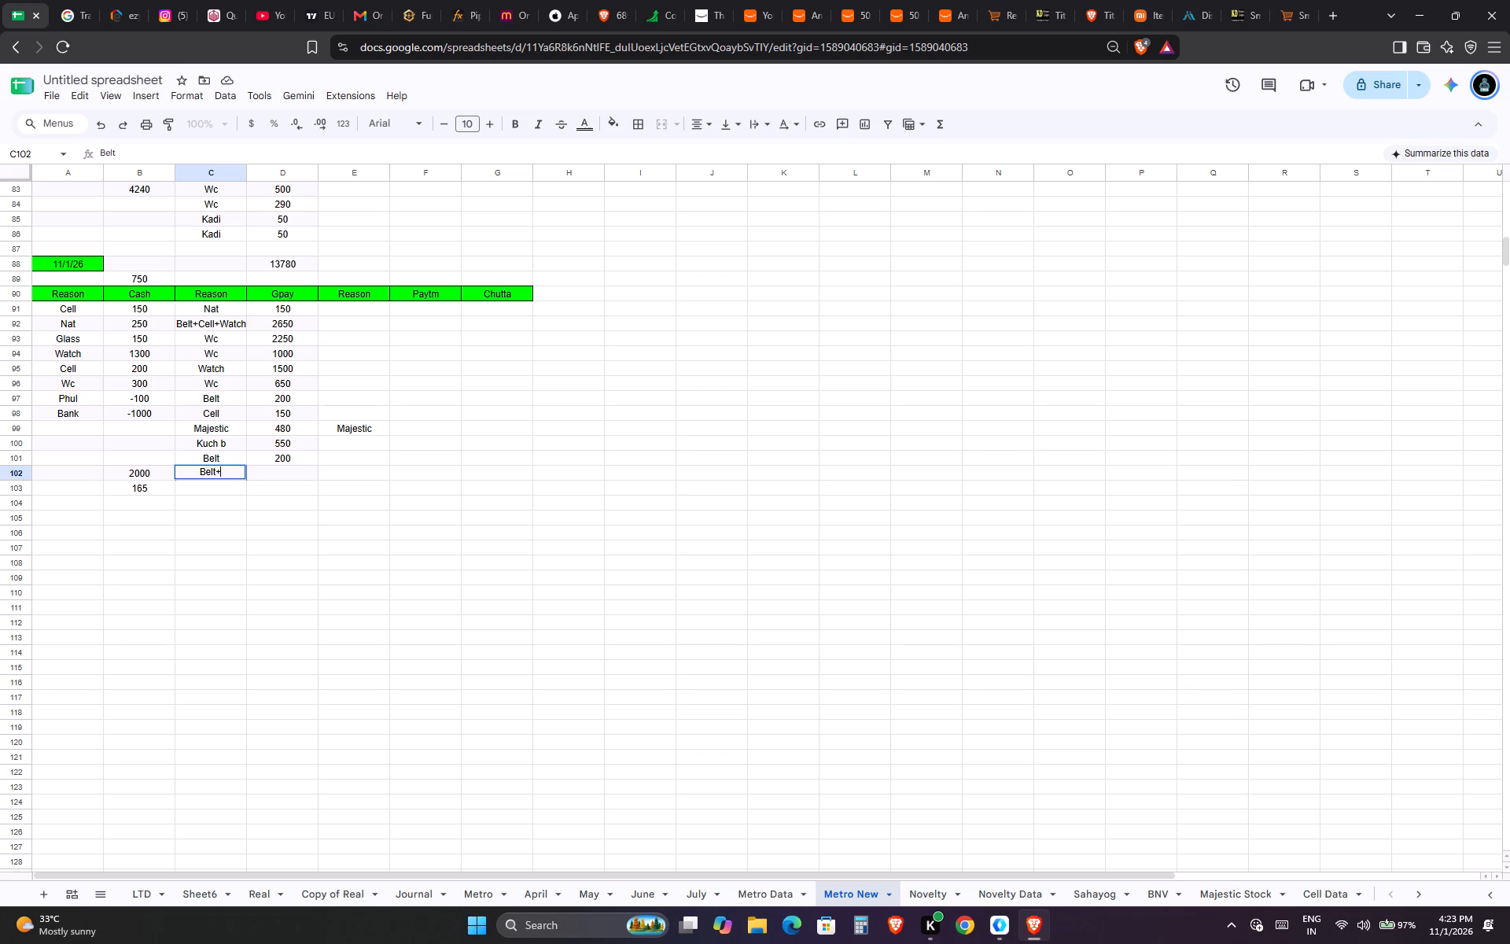
type("Cell")
key("BackSpace")
key("Tab")
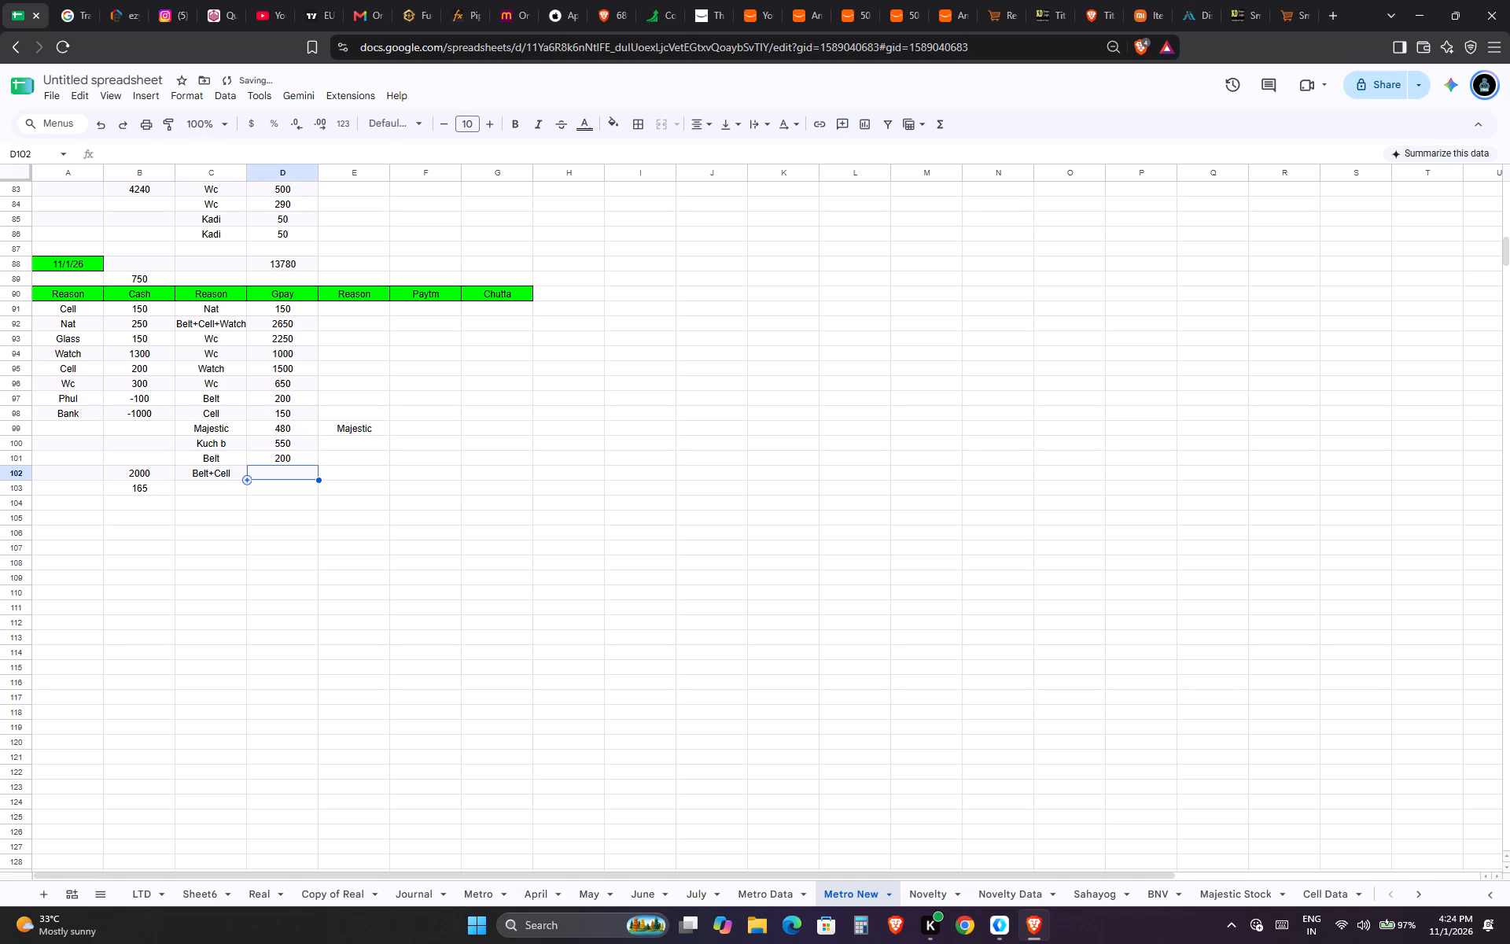
type("/8")
type("00")
key("Right")
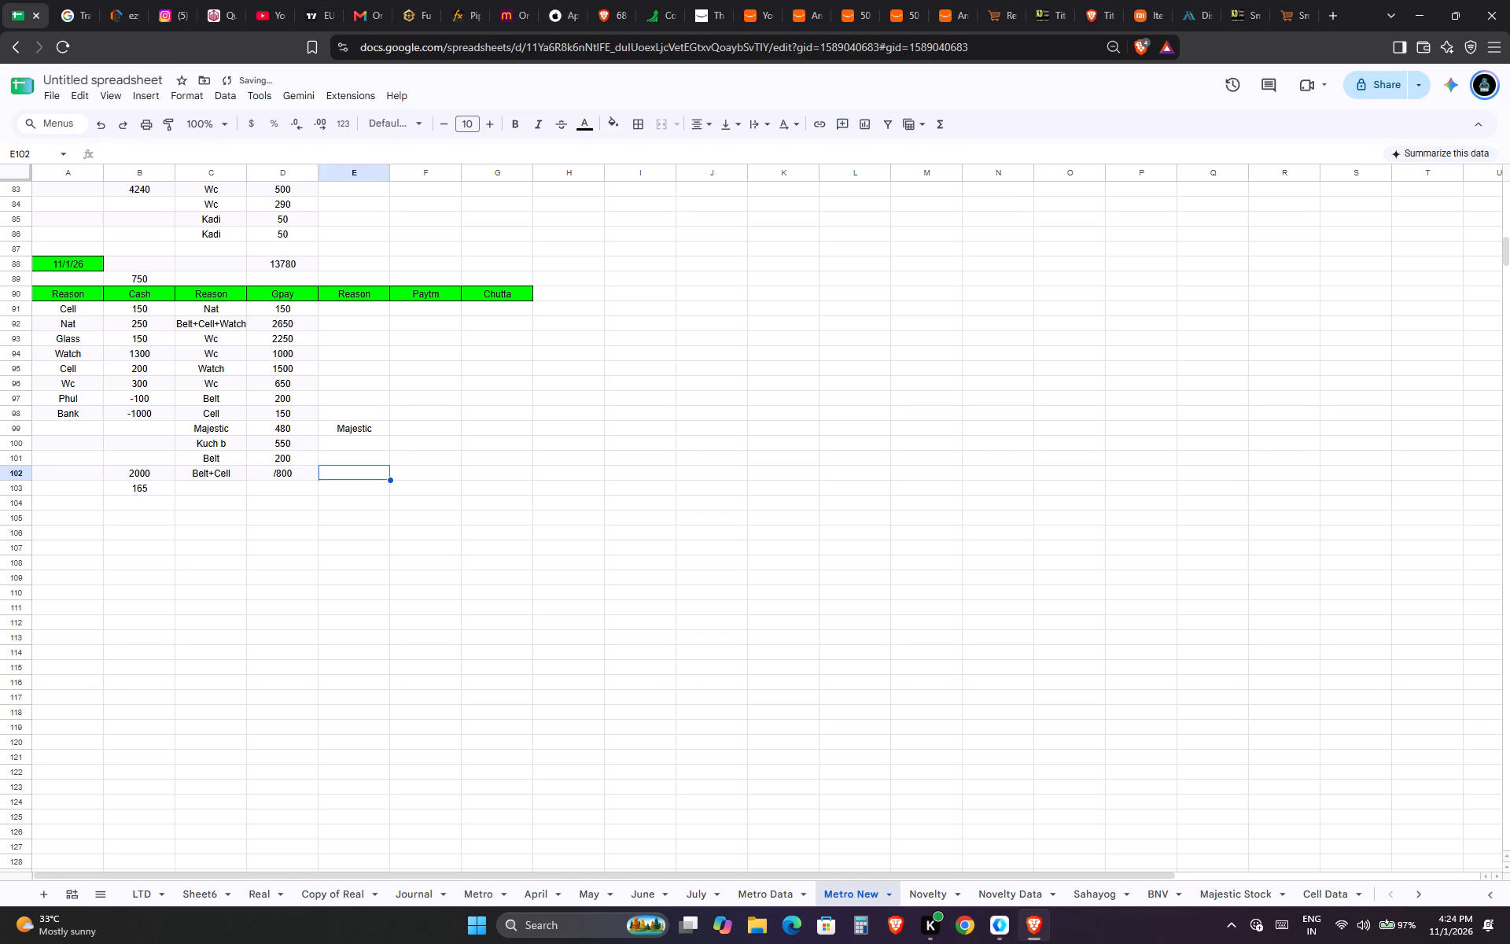
key("Left")
key("Left")
key("Right")
type("800")
key("Return")
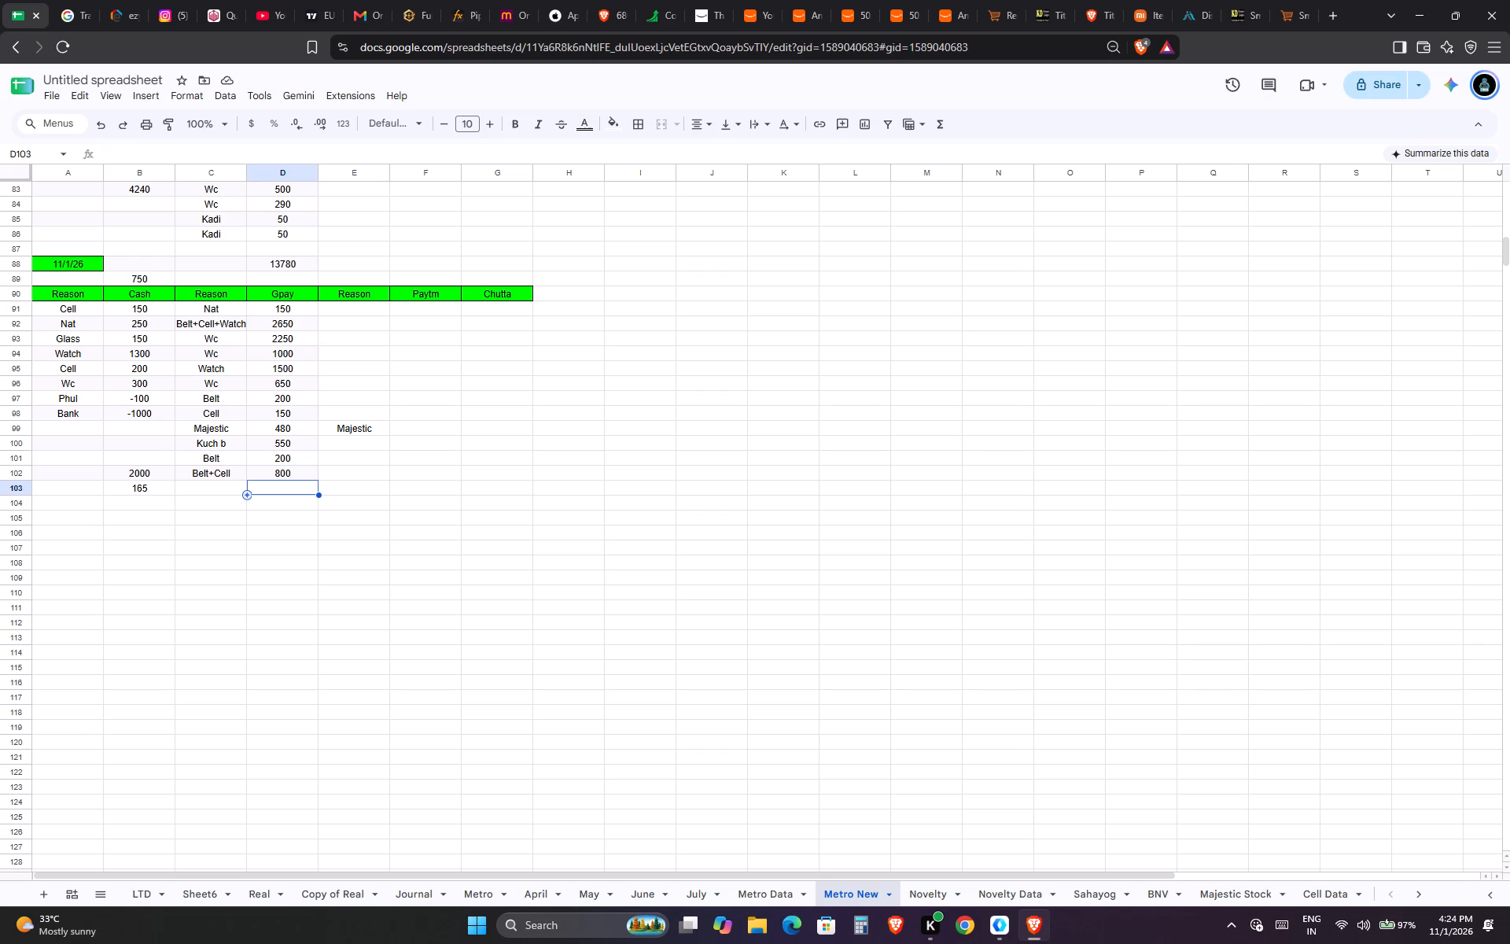
key("Right")
key("Left")
Switch to Google Pay for Business and check its Activity page for the latest received payment.
key("ctrl+Tab")
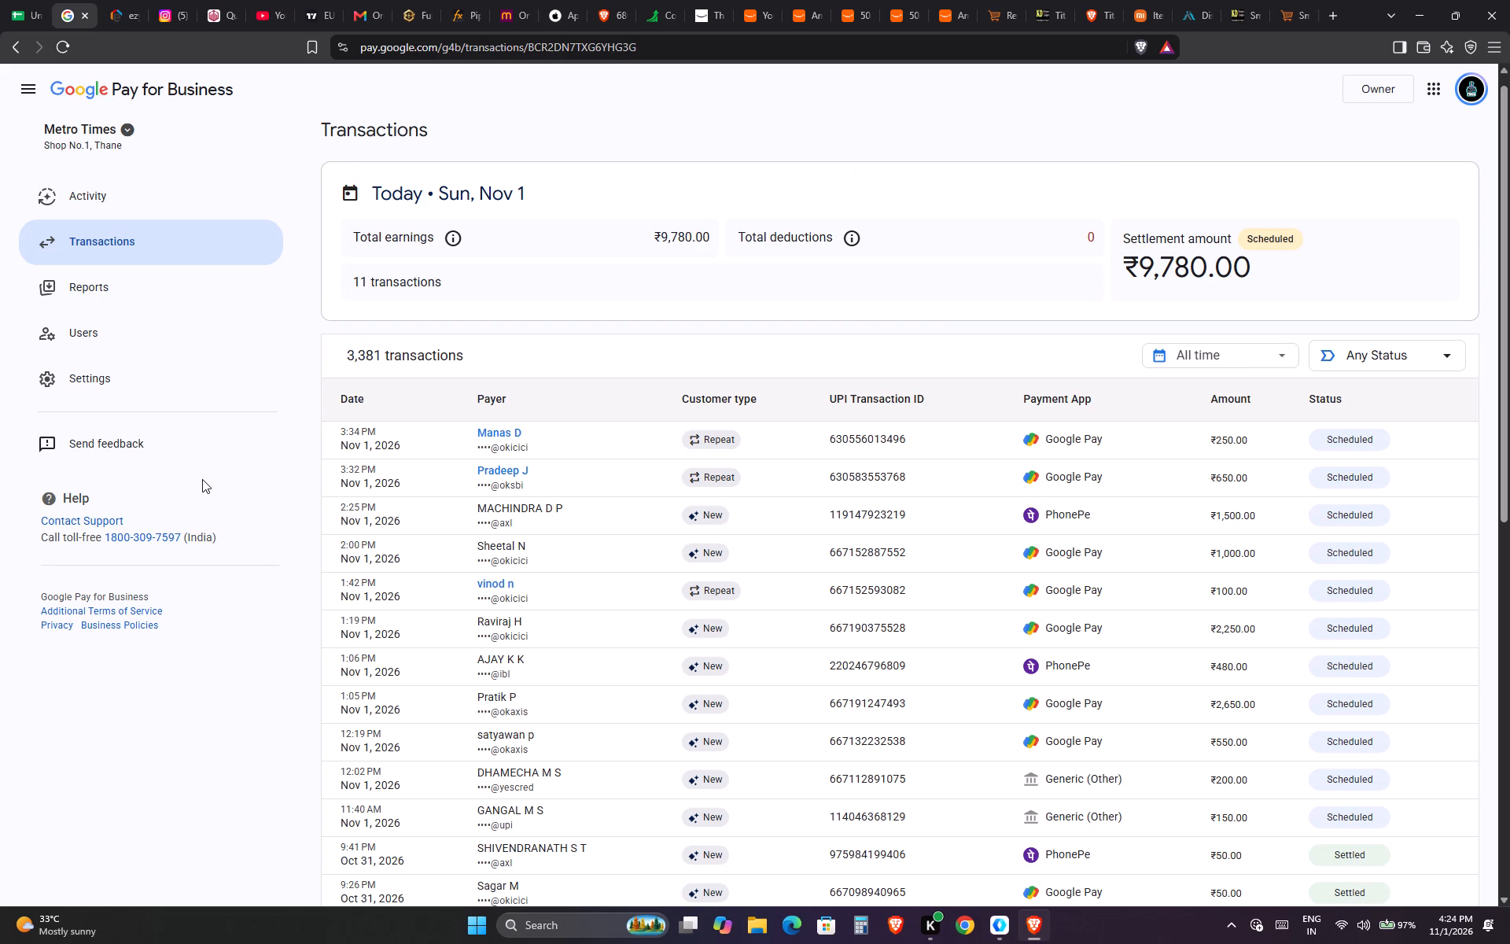
left_click(208, 197)
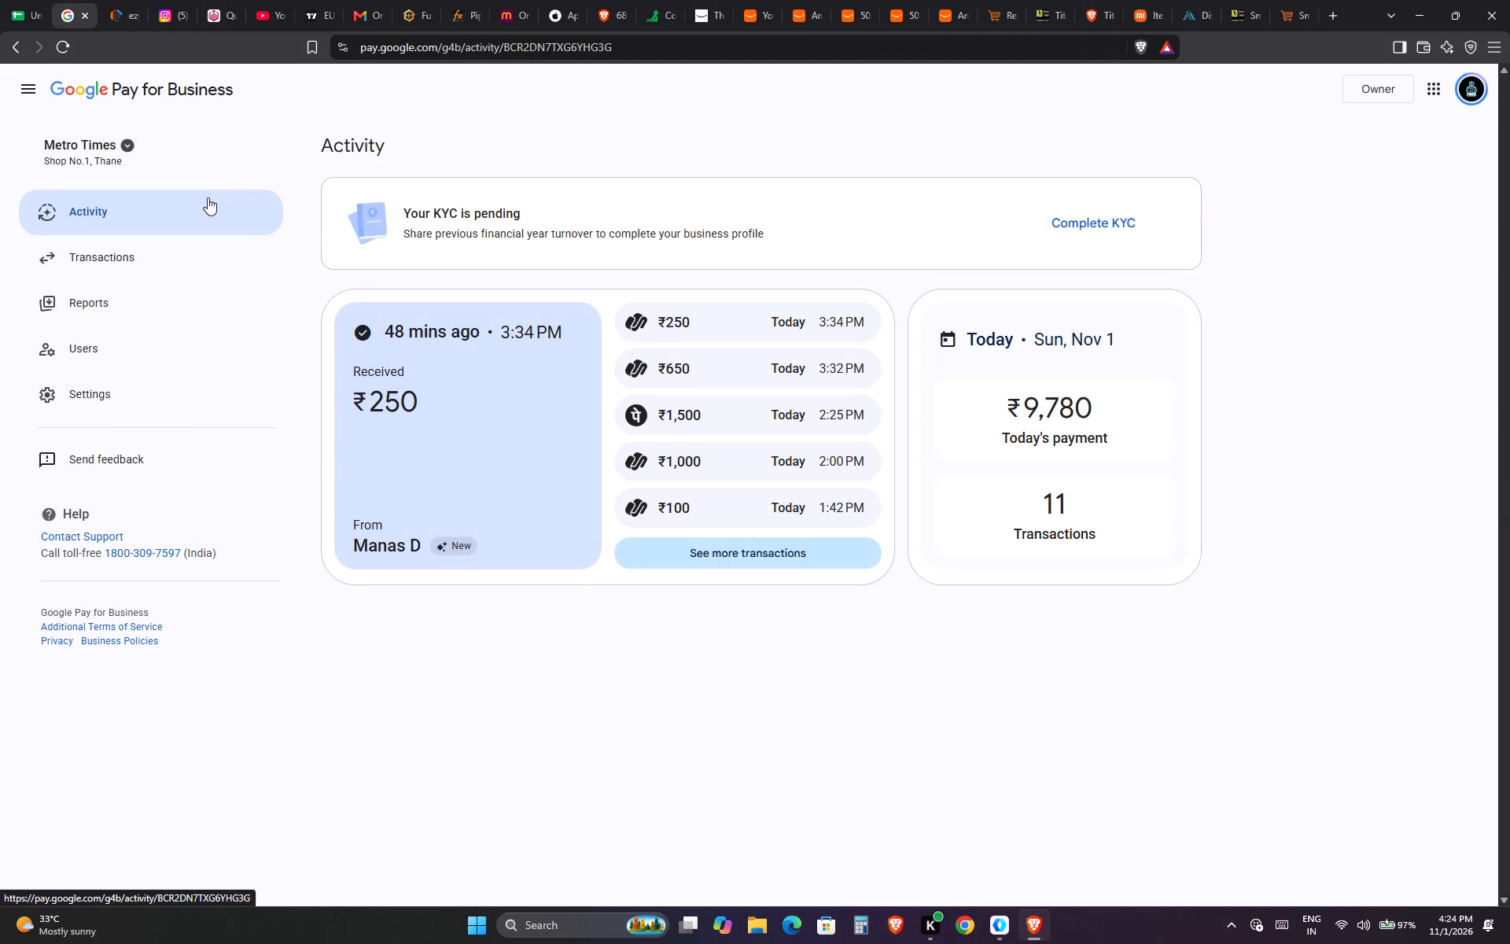
key("ctrl+Tab")
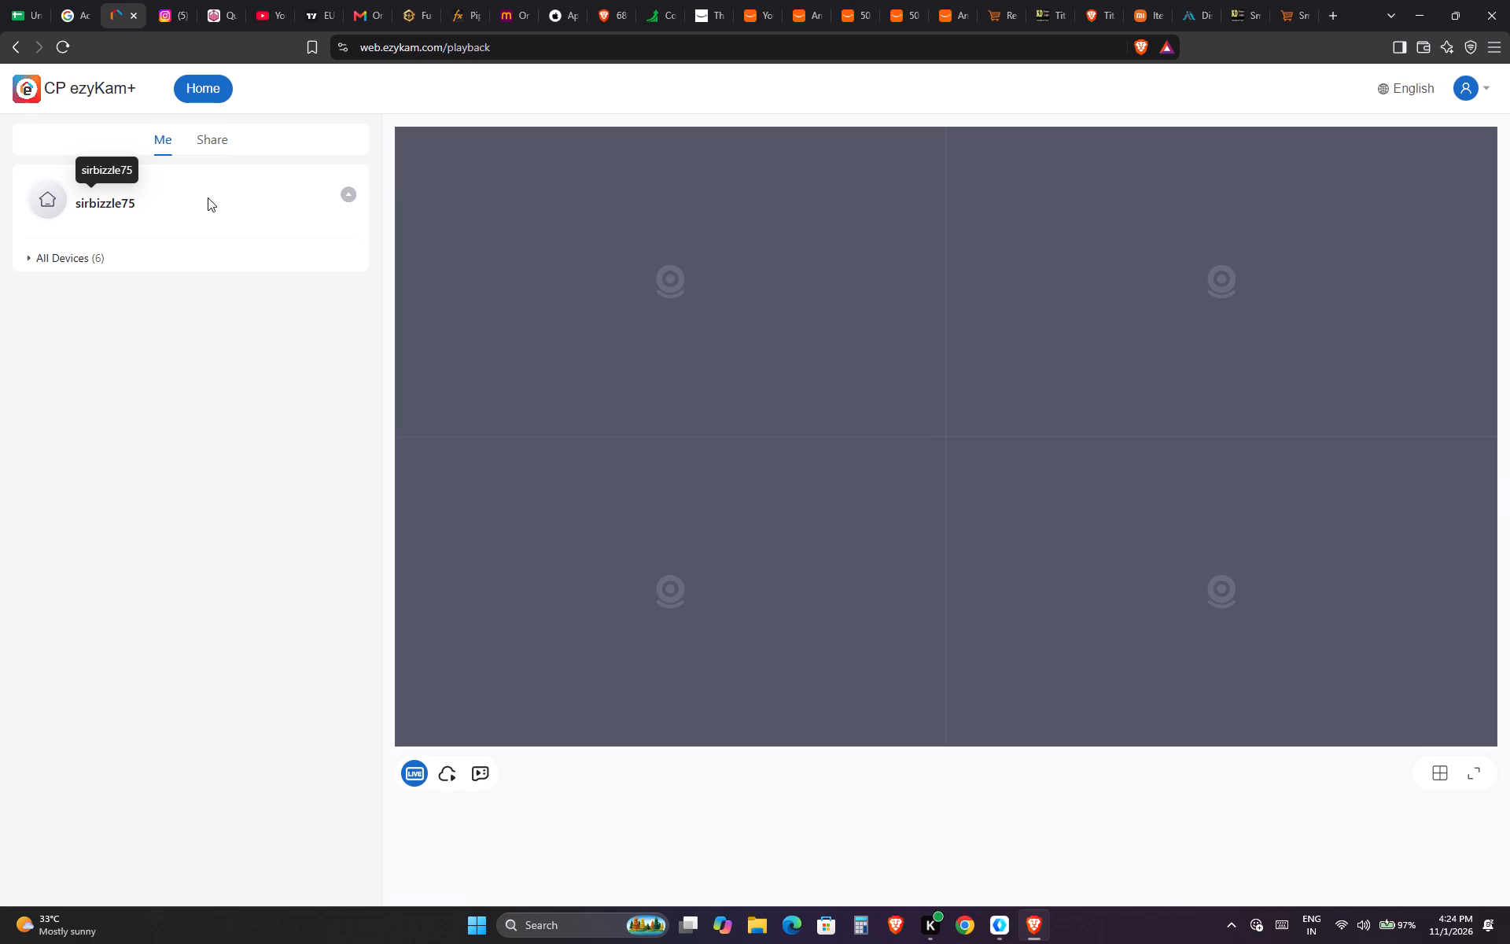
key("ctrl+shift+Tab")
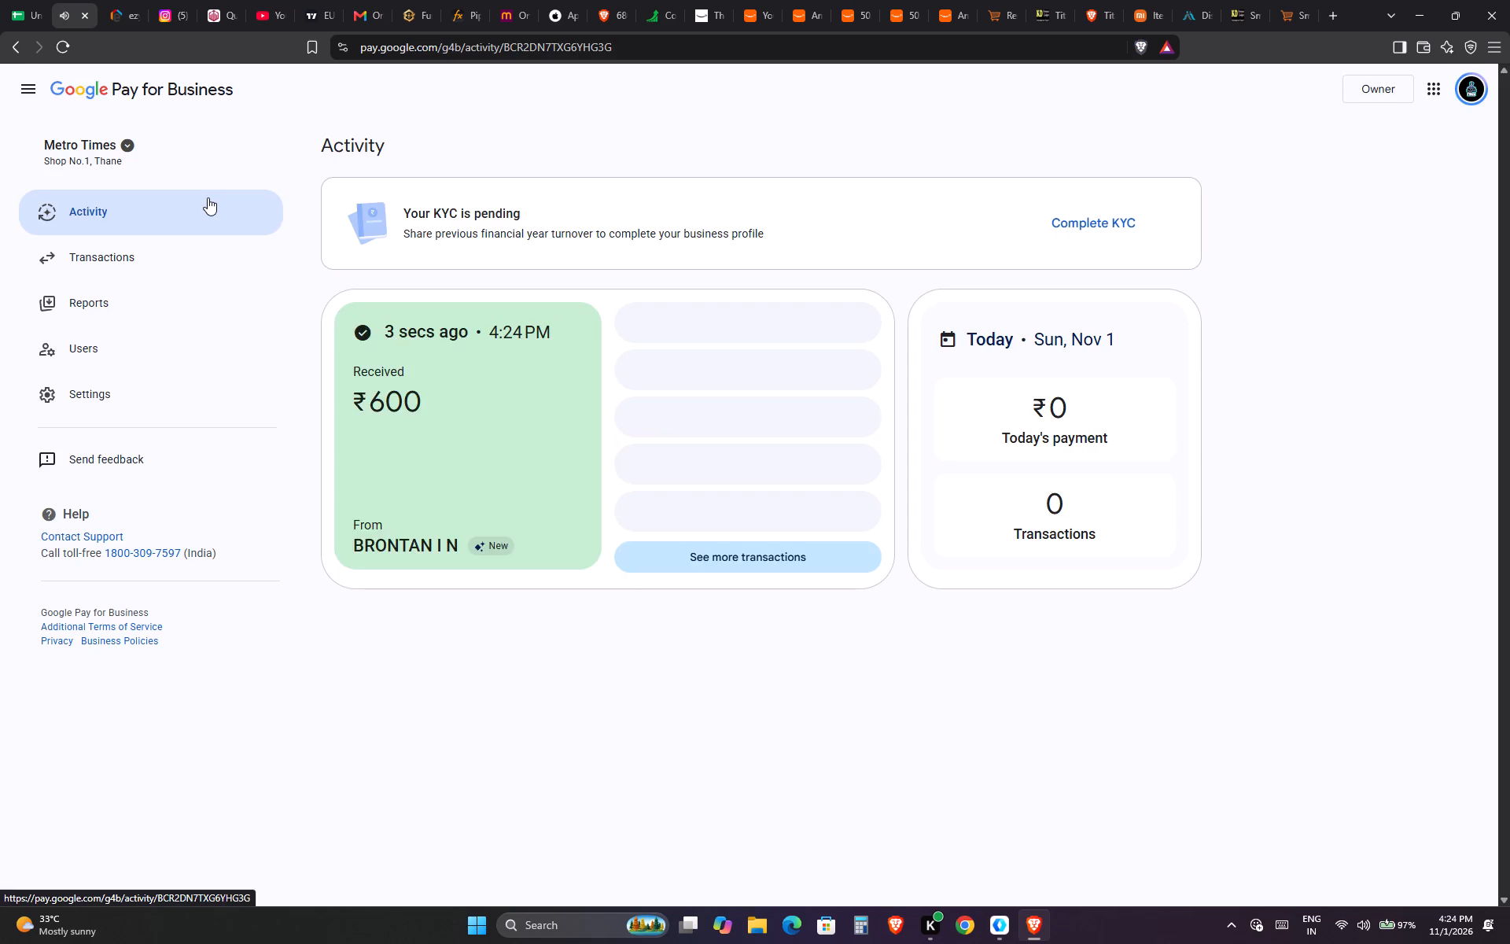
key("ctrl+Tab")
key("ctrl+shift+Tab")
Back in the spreadsheet, set the Belt+Cell Gpay amount in D102 to 600 and save.
key("ctrl+shift+Tab")
key("Right")
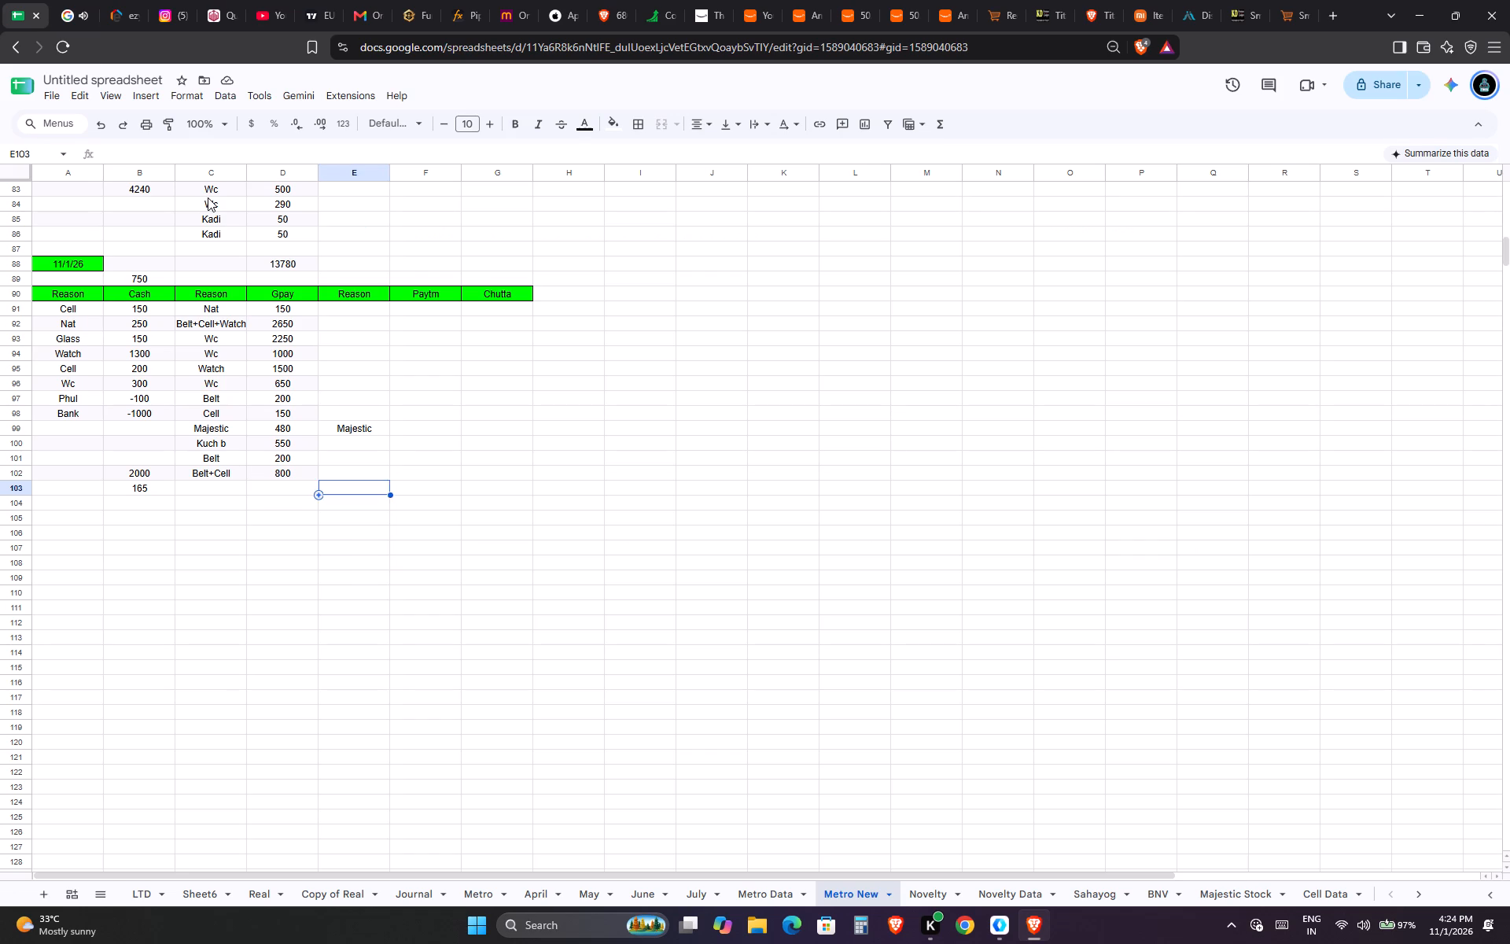
key("Up")
key("Left")
type("600")
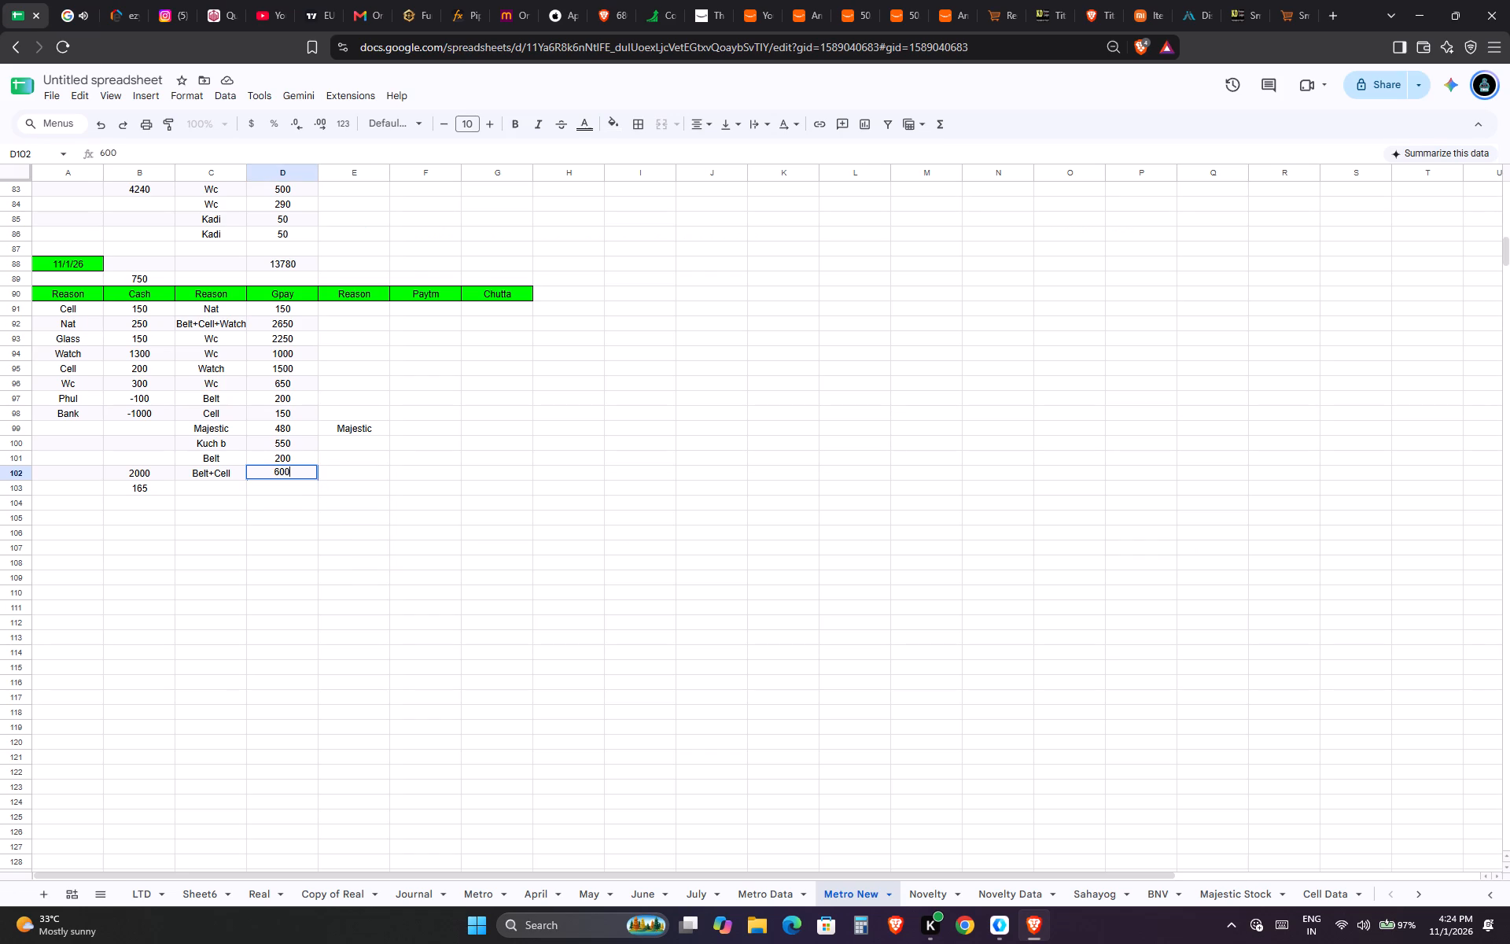
key("Return")
key("ctrl+s")
Return to the Google Pay for Business Activity page to review today's payments.
key("ctrl+Tab")
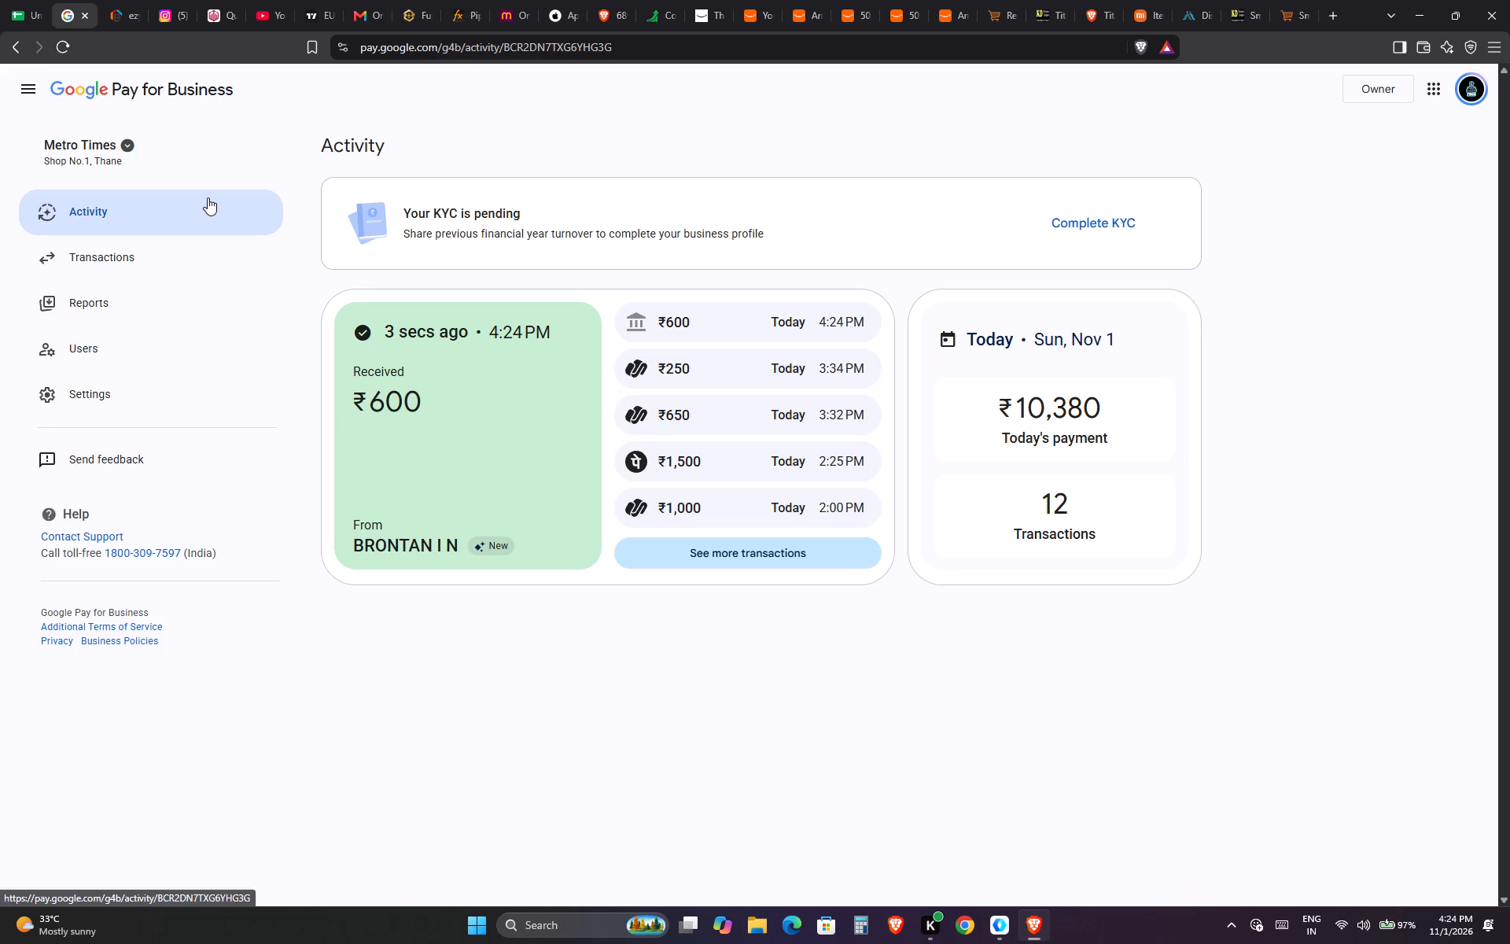
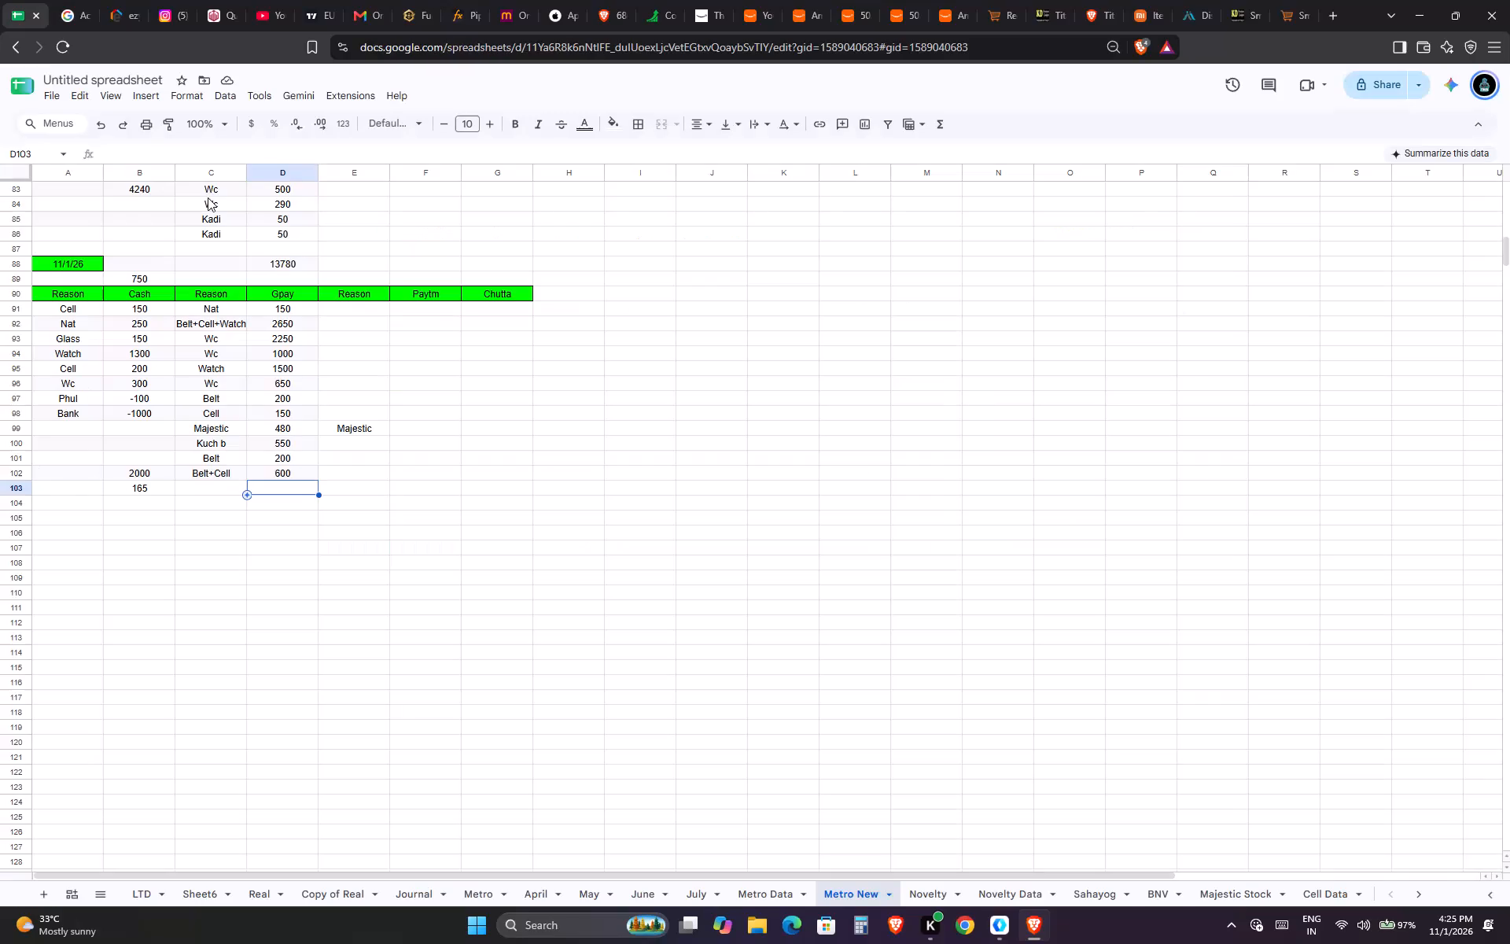
Select the 11/1/26 block's Gpay amounts in D91:D102 to check them, return to the last entry and save the sheet.
key("Up")
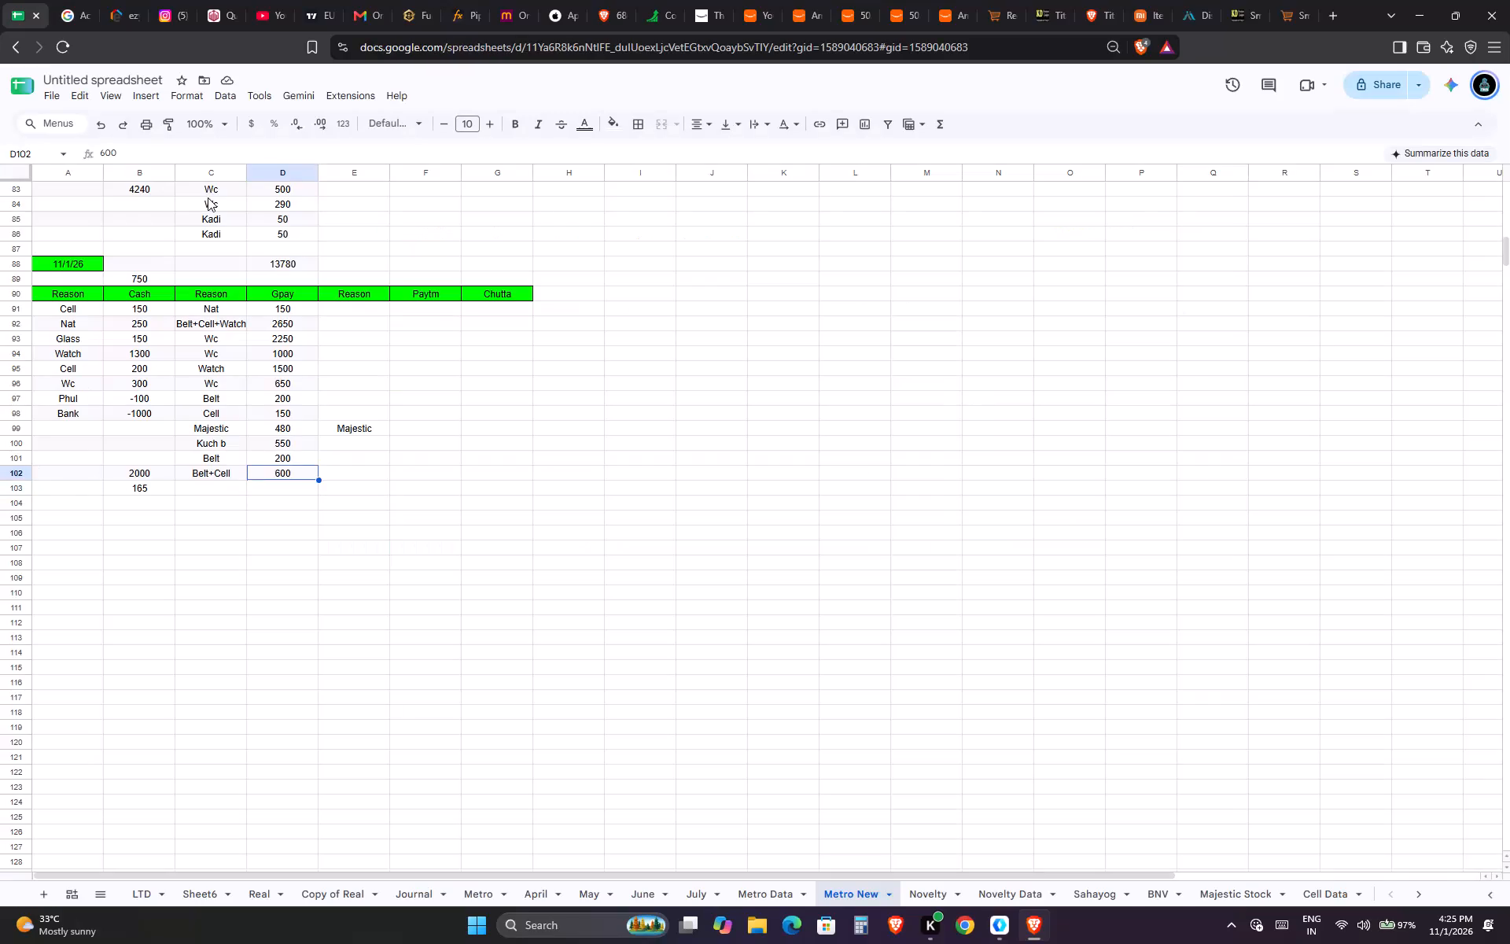
key("ctrl+Left")
key("ctrl+Up")
key("Right")
key("ctrl+Up")
key("Down")
key("Right")
key("ctrl+shift+Down")
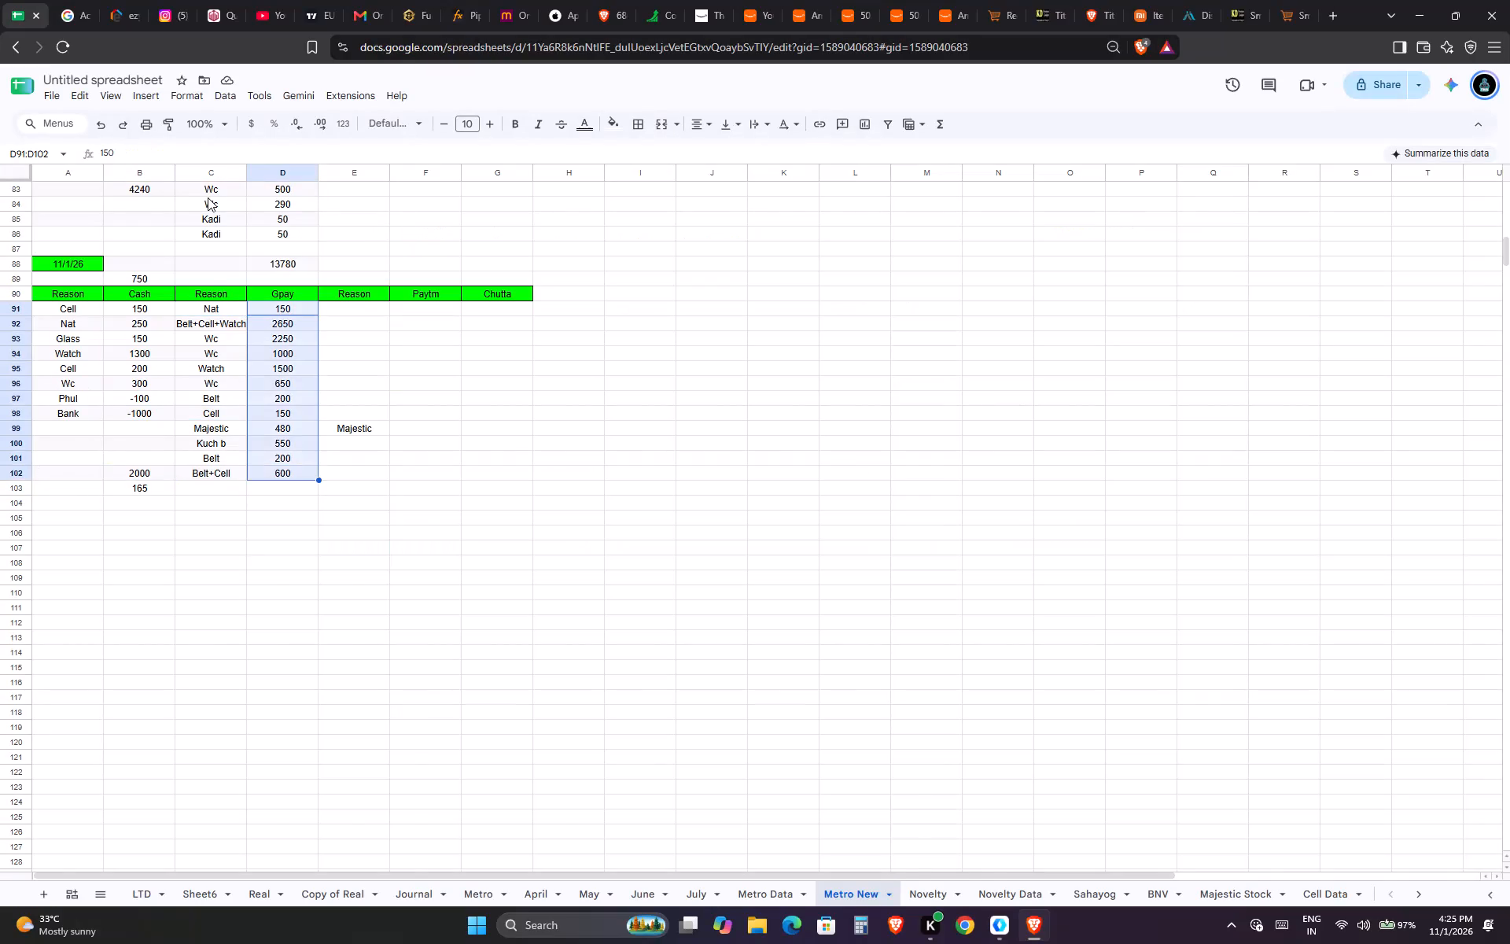
key("ctrl+Down")
key("ctrl+s")
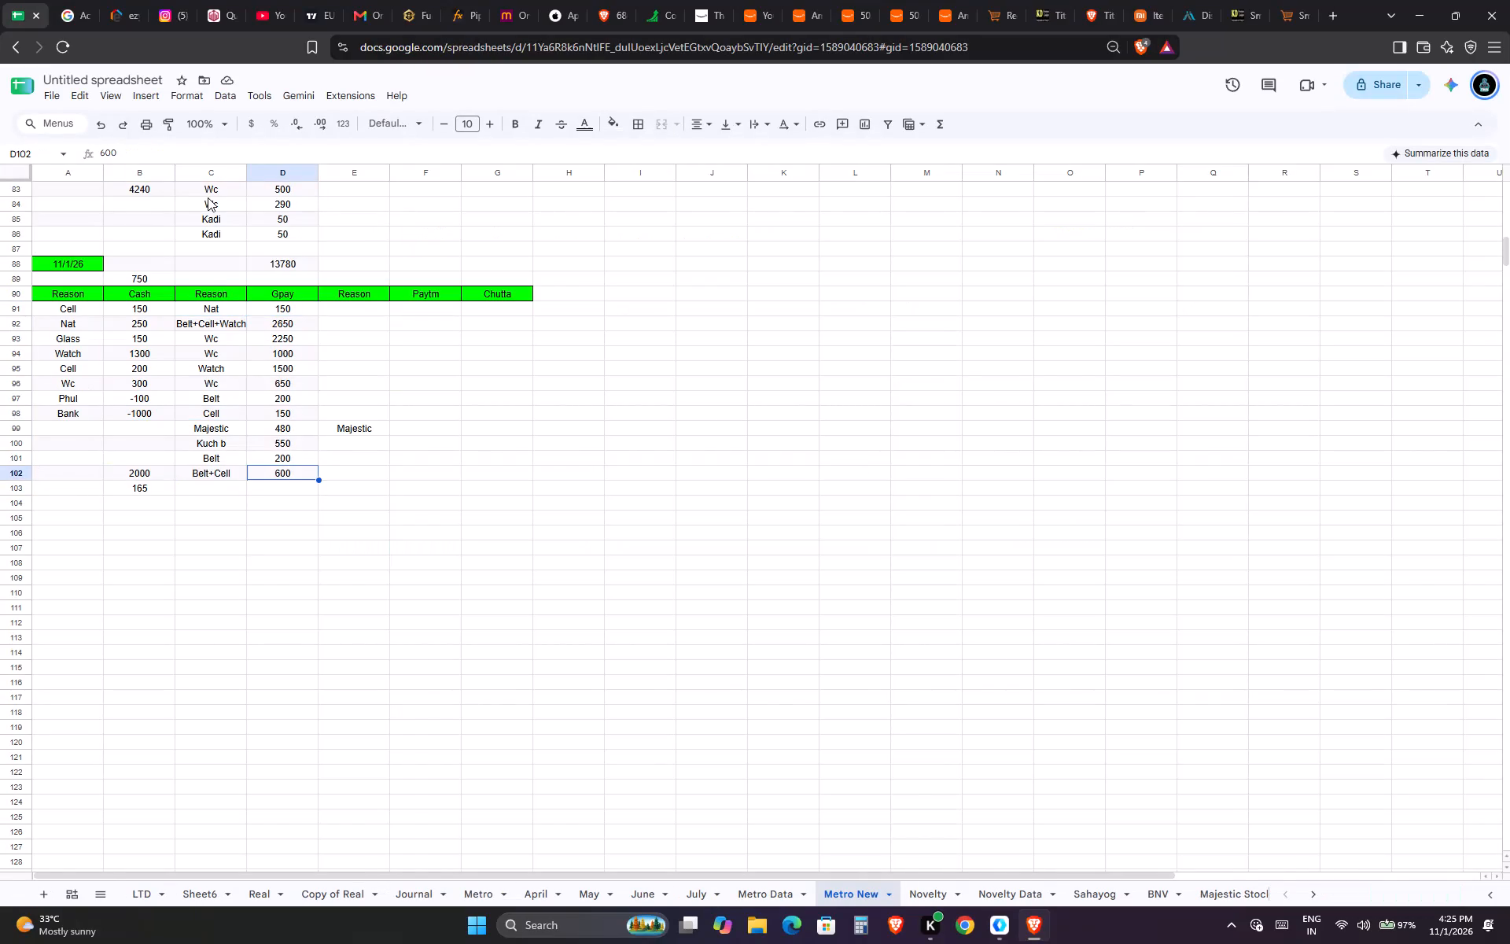
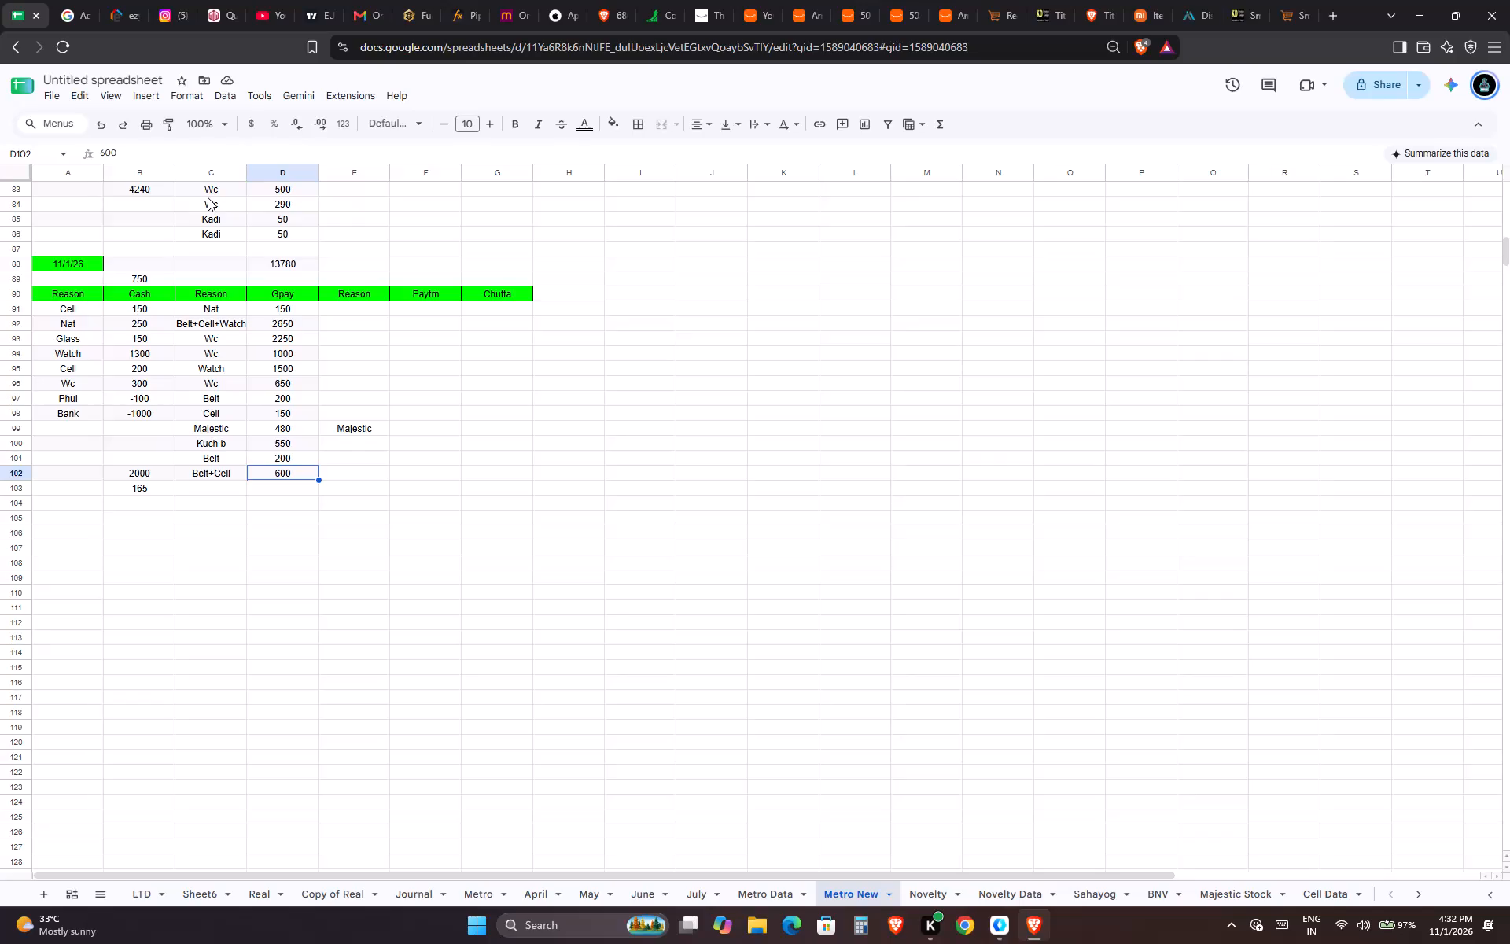
Select the 11/1/26 Gpay amounts in D91:D102 and compare their sum with today's payment total in Google Pay for Business.
key("Left")
key("Right")
key("Left")
key("Left")
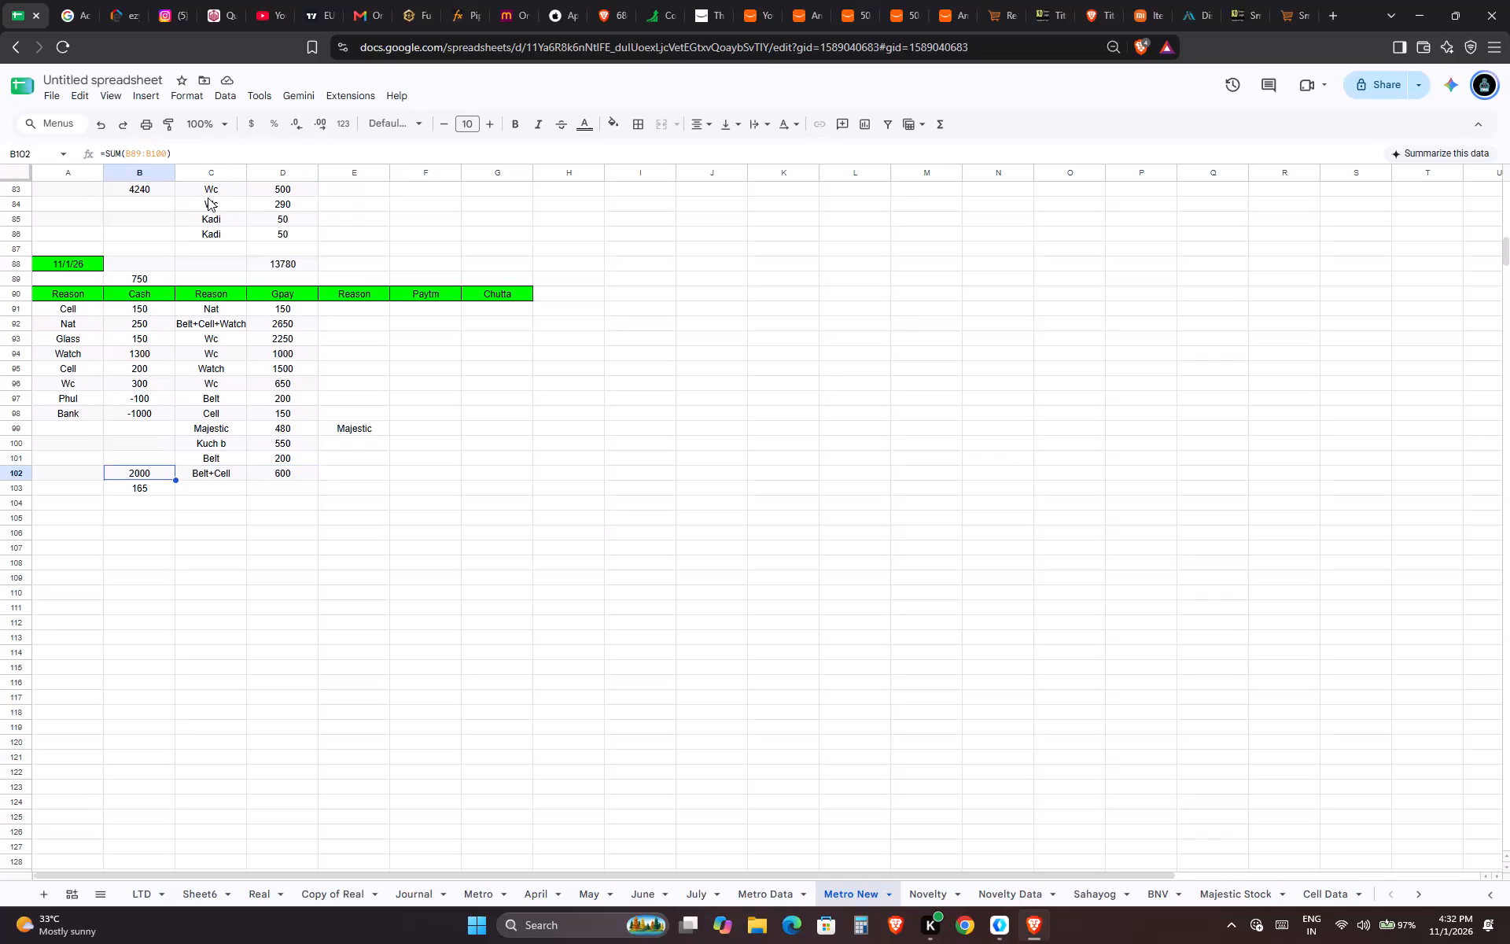
key("Right")
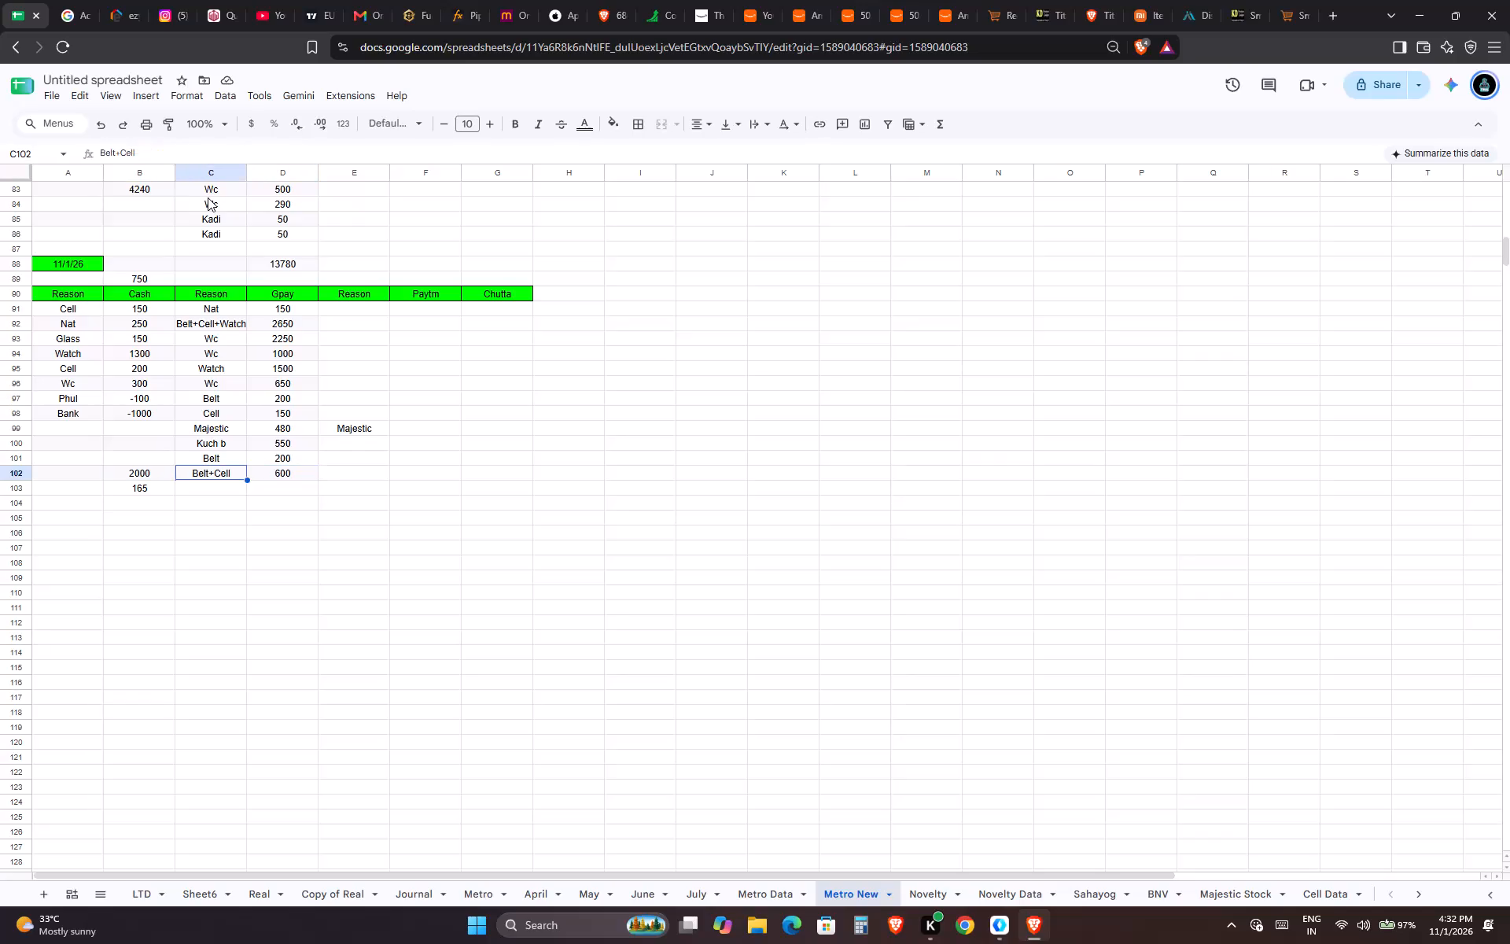
key("Right")
key("ctrl+Up")
key("Down")
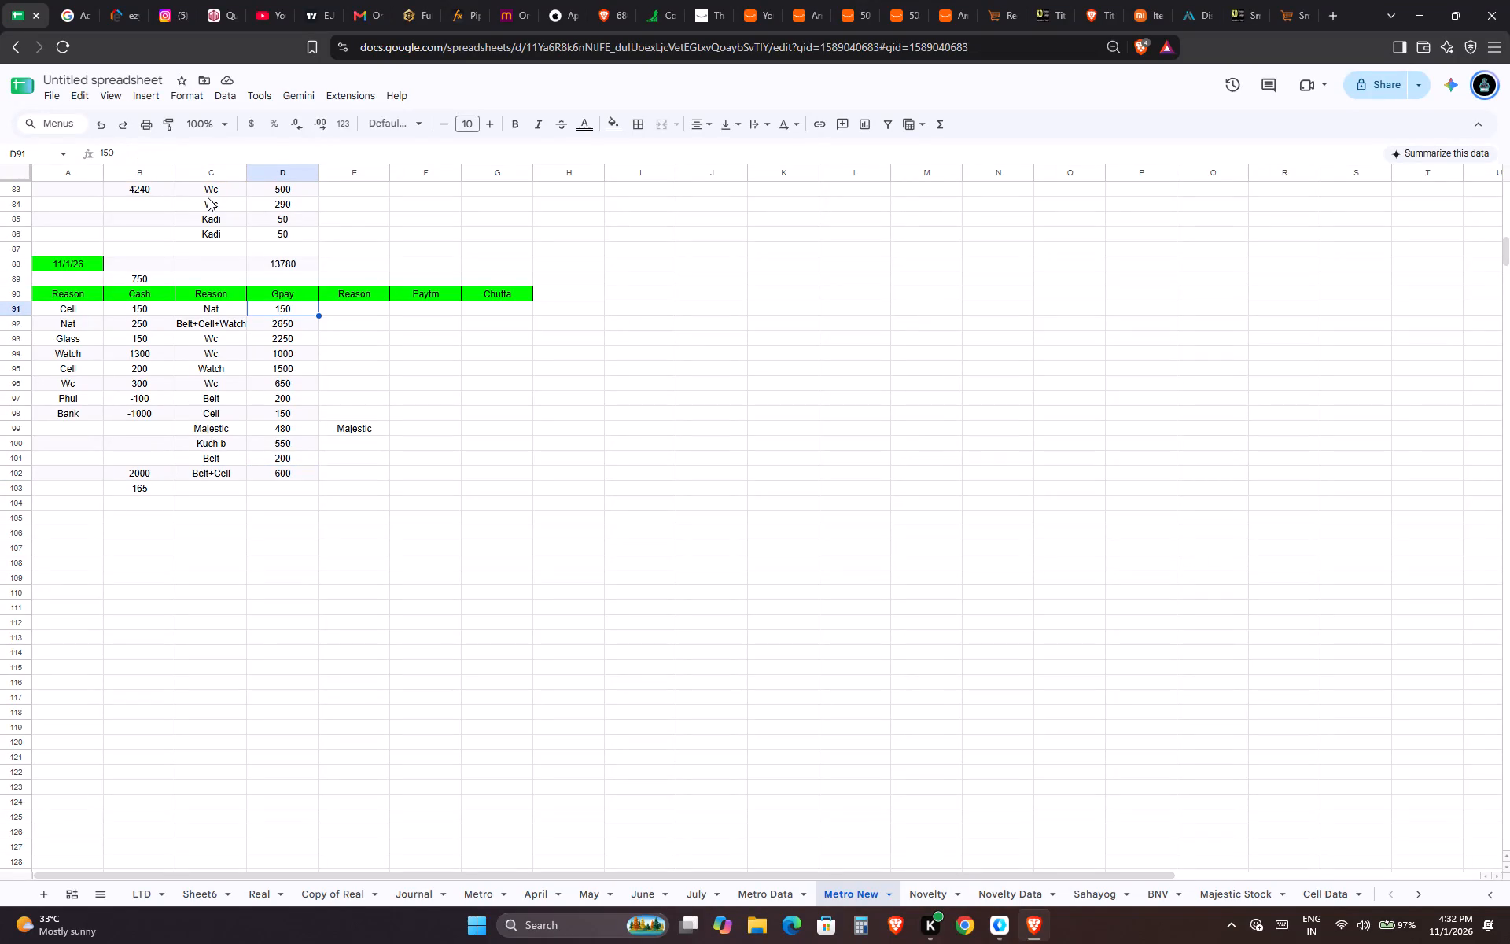
key("ctrl+shift+Down")
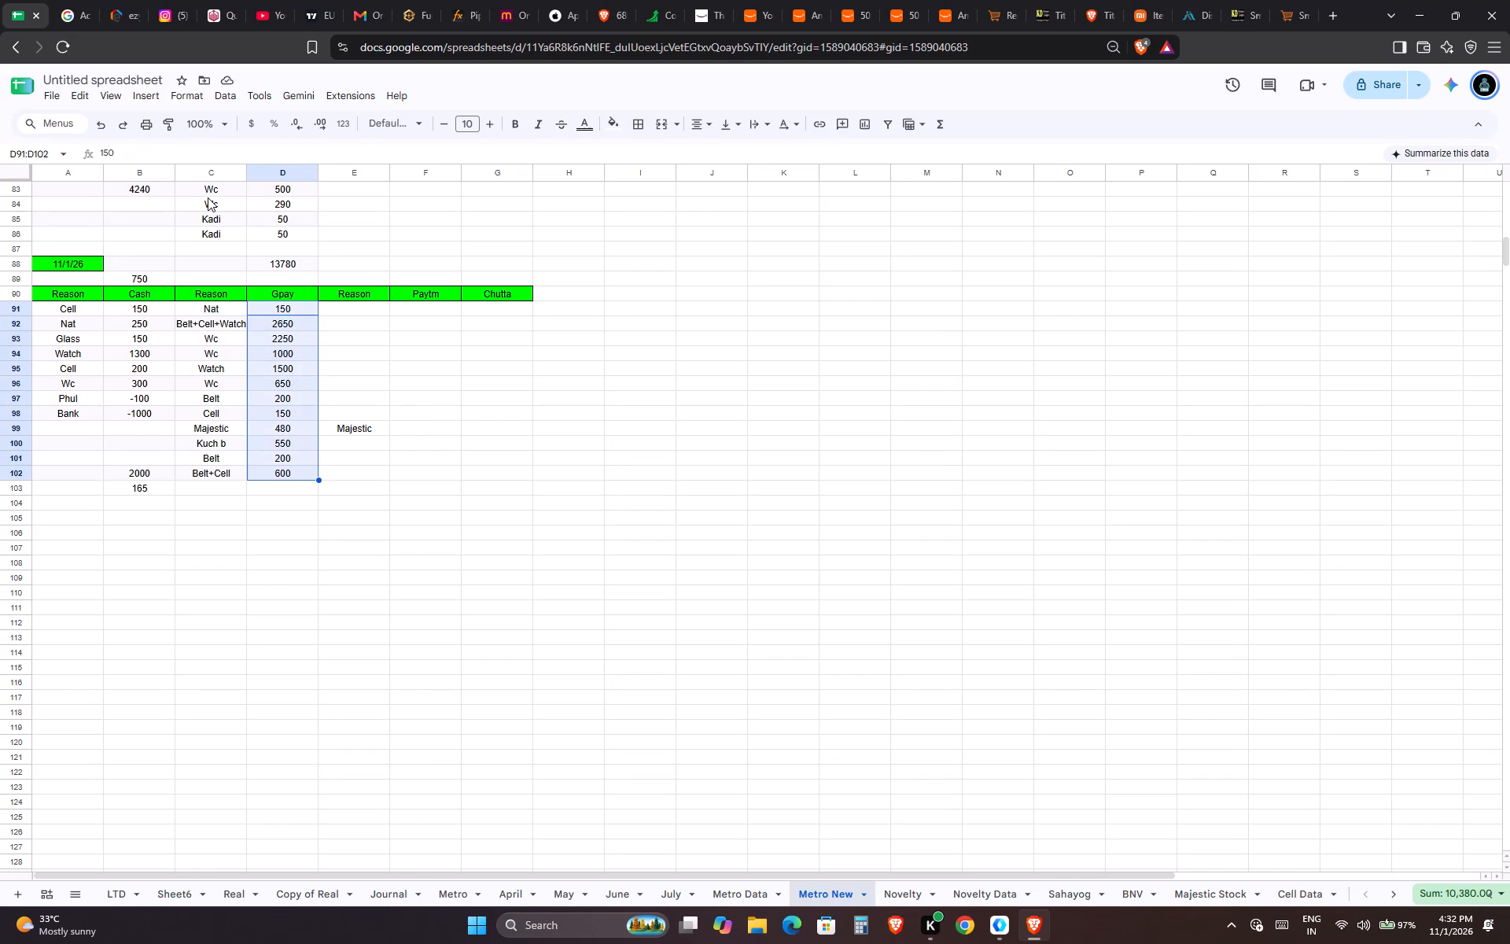
key("ctrl+Tab")
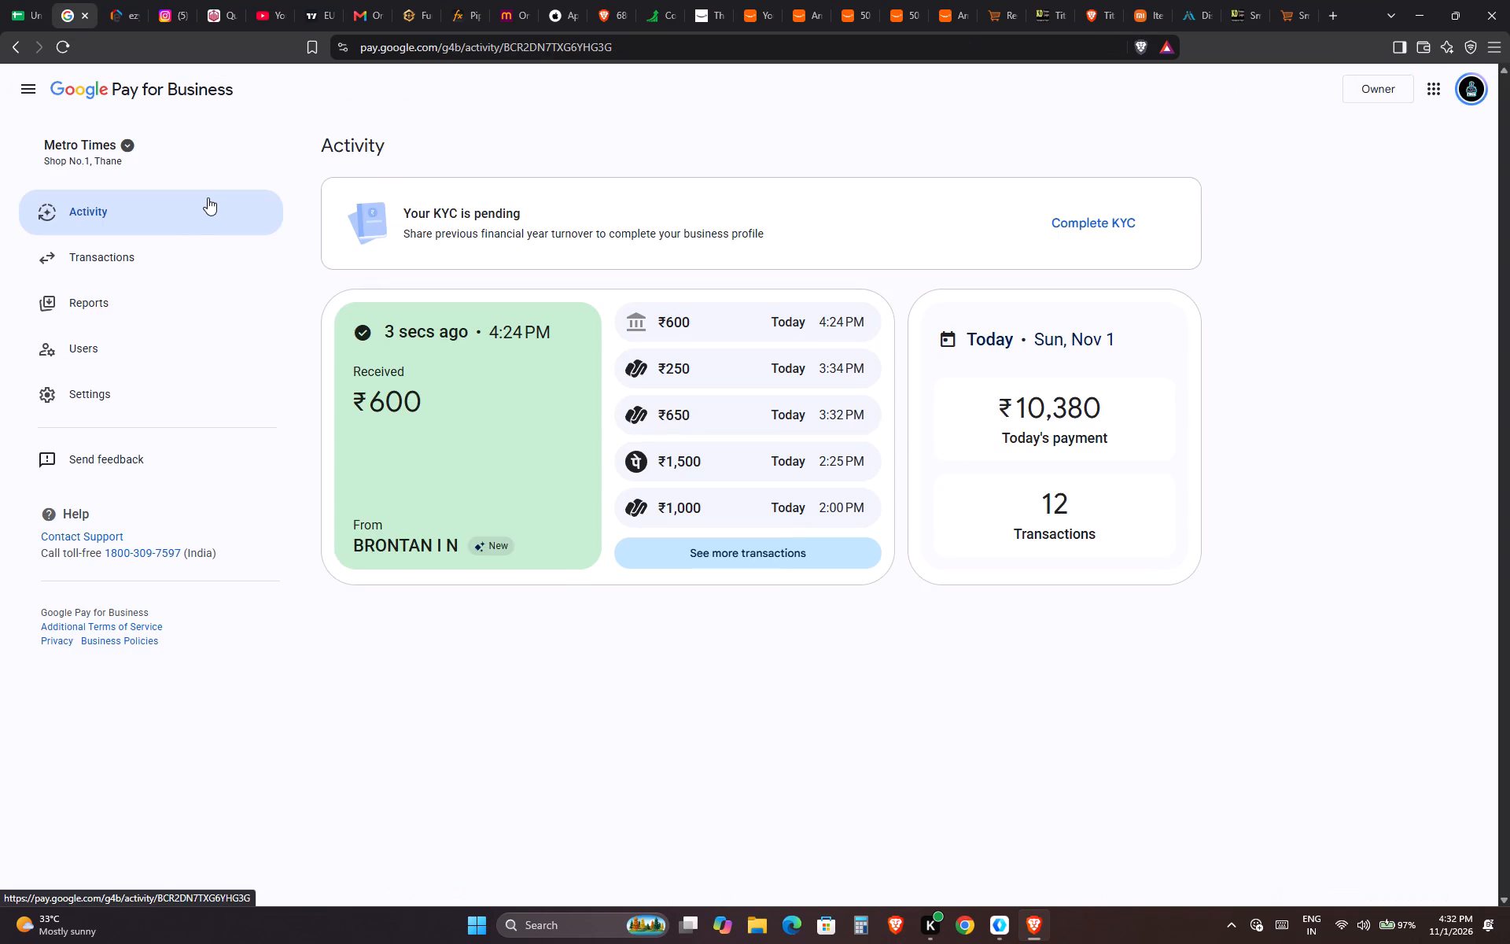
key("ctrl+shift+Tab")
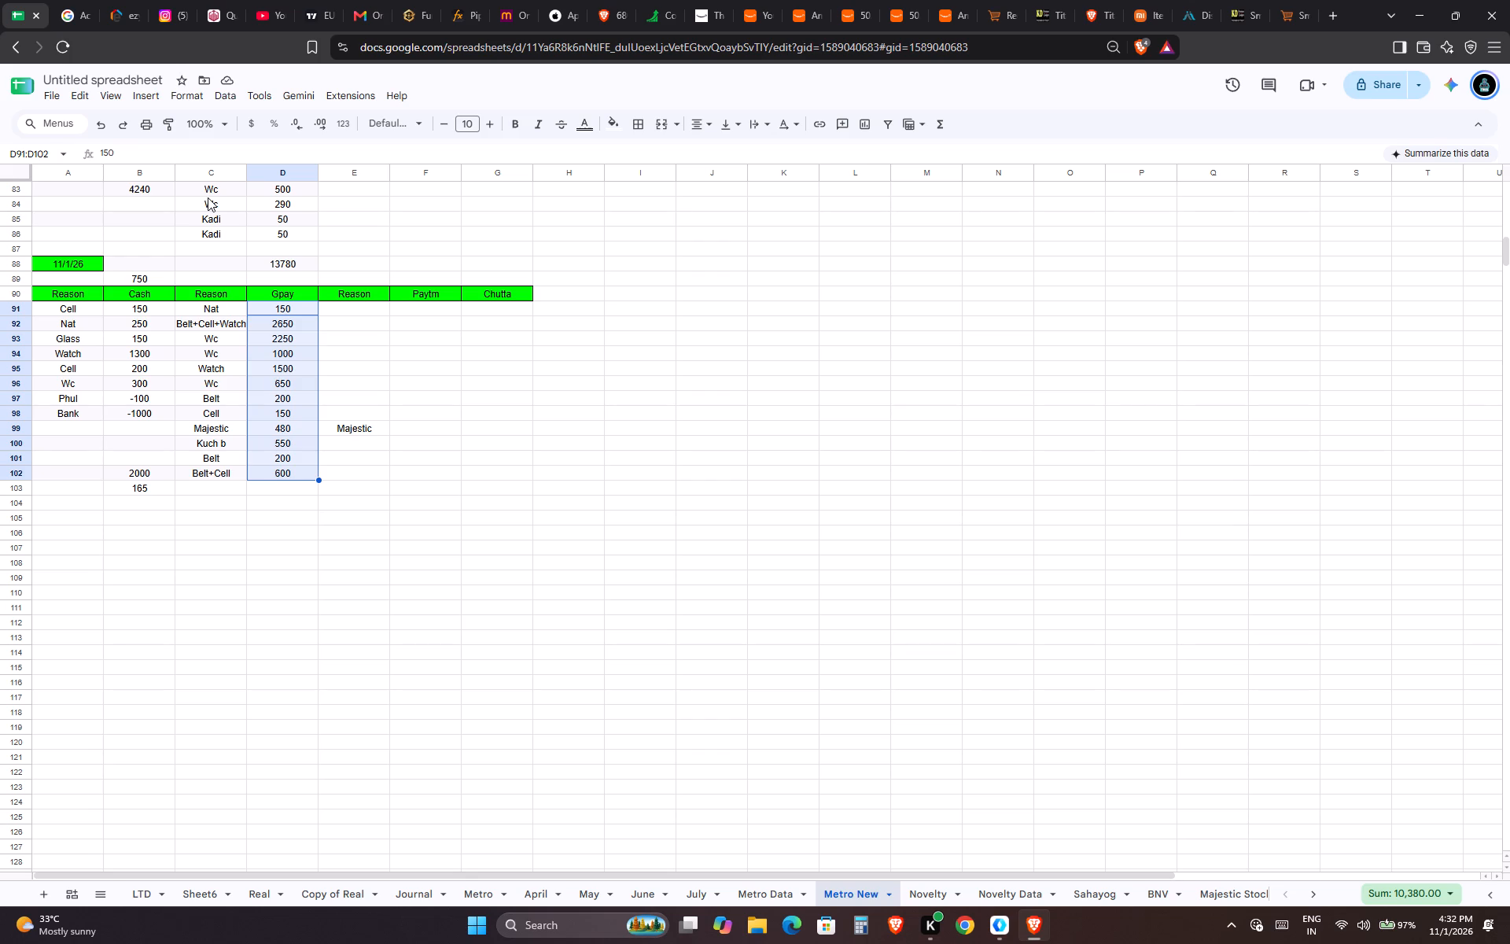
Select the 11/1/26 block's Cash amounts in B89:B98 to check them, go to the cash total in B102 and save the sheet.
key("ctrl+Left")
key("Right")
key("ctrl+Up")
key("ctrl+shift+Down")
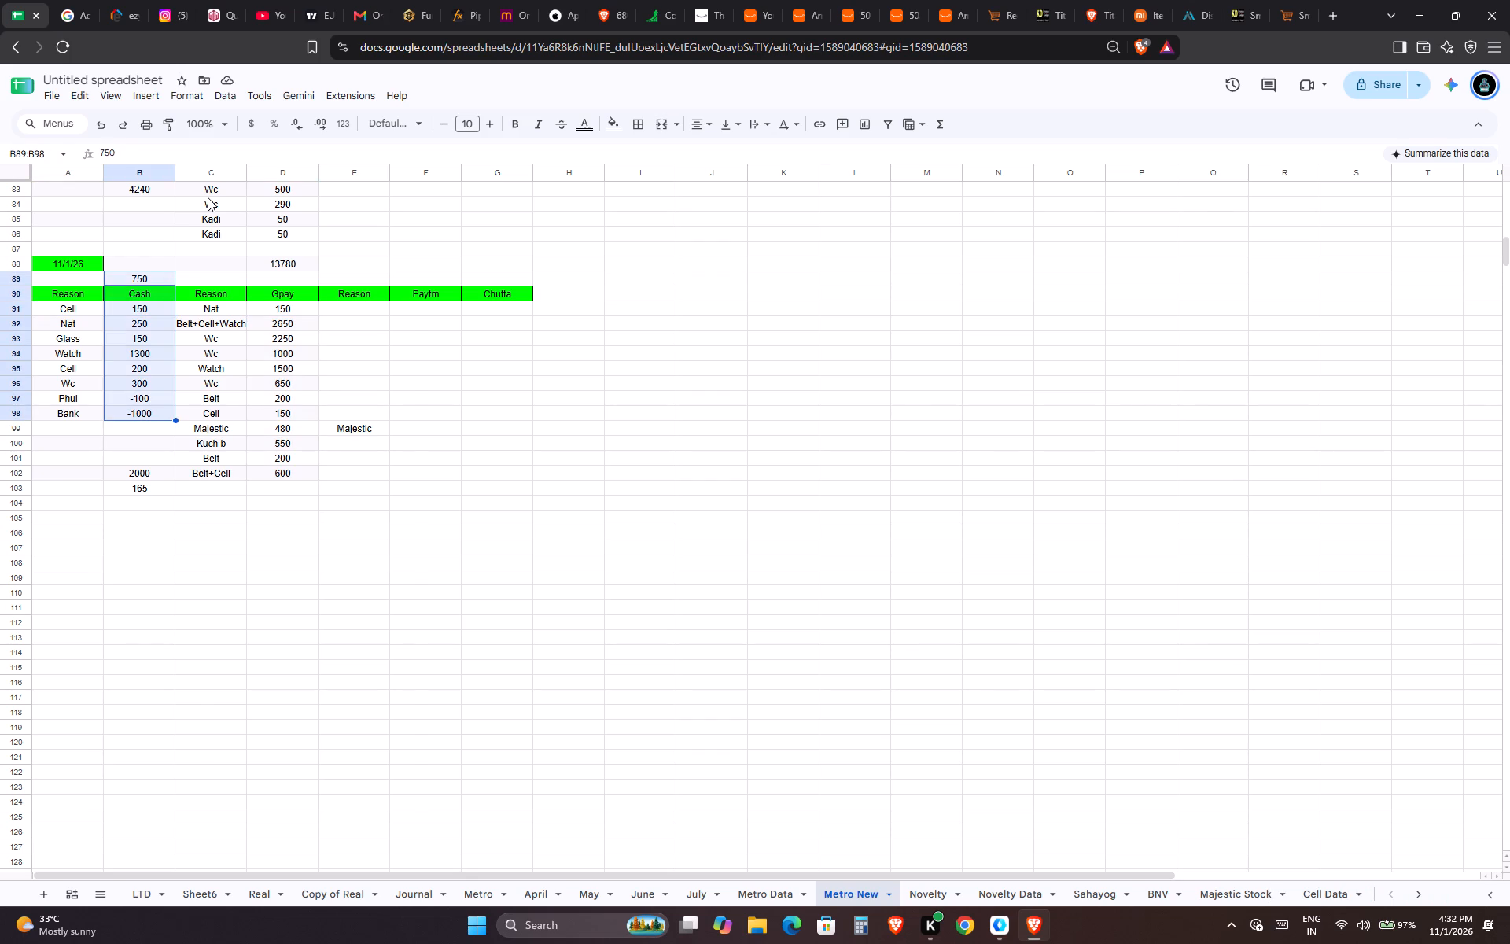
key("ctrl+Down")
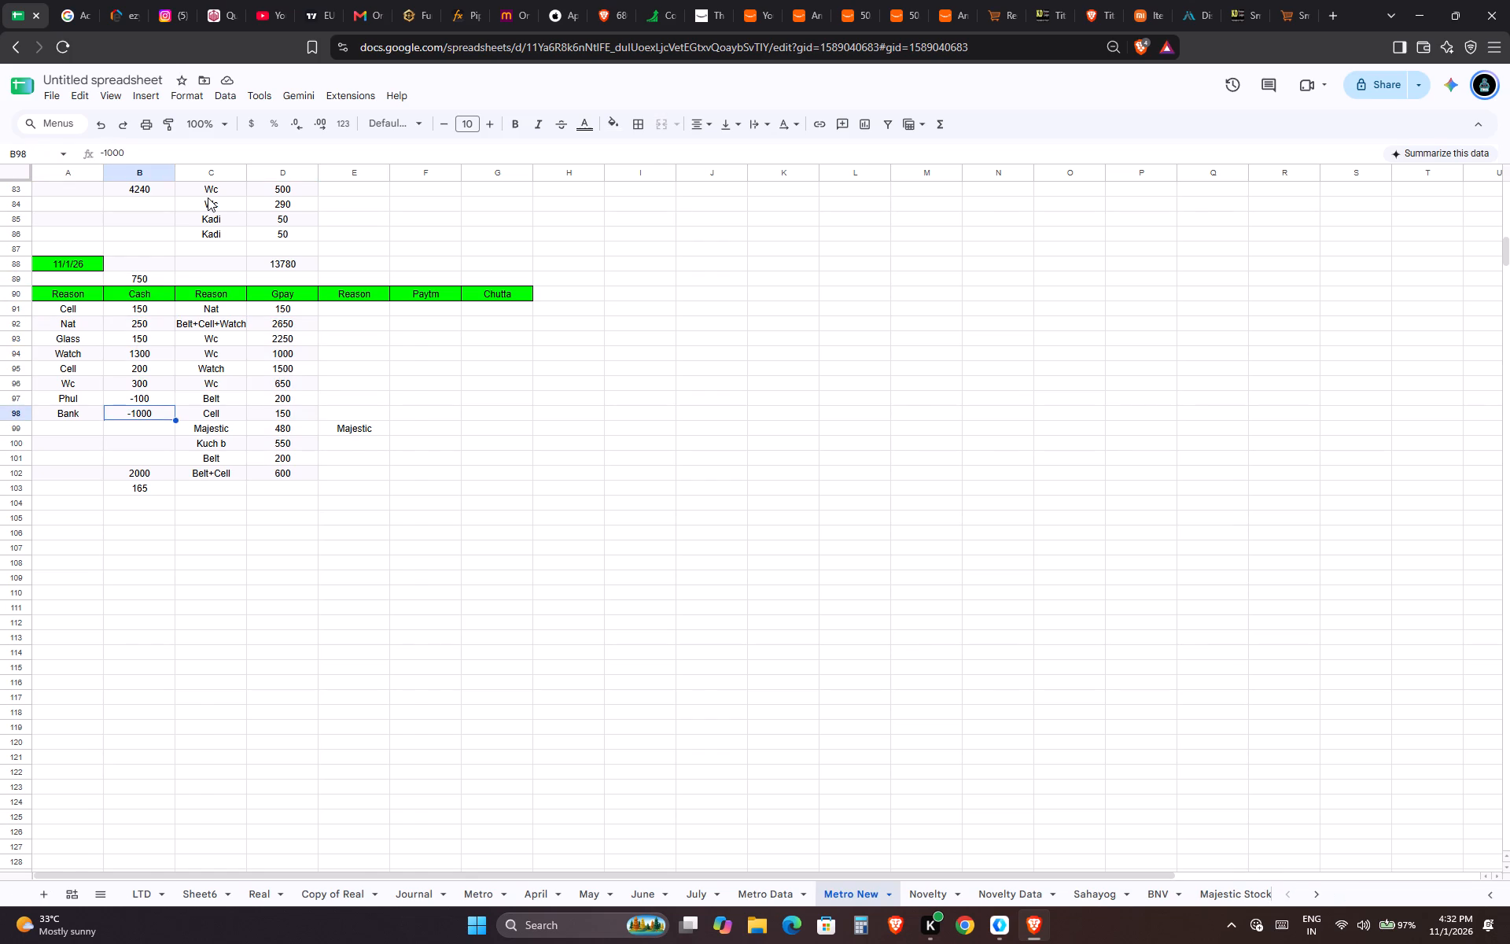
key("ctrl+Down")
key("ctrl+s")
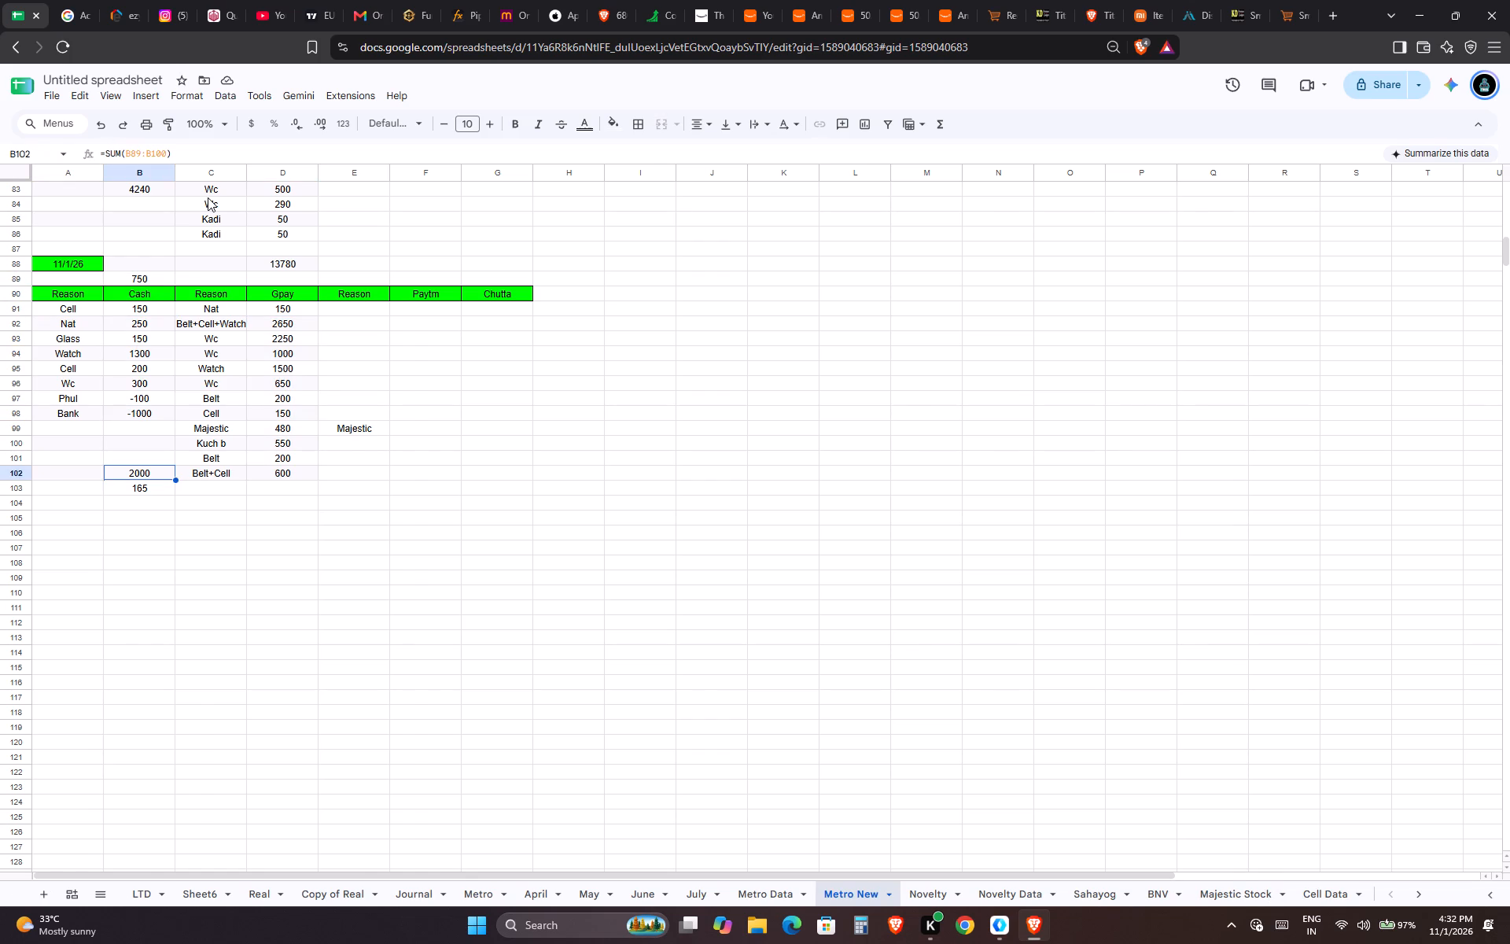
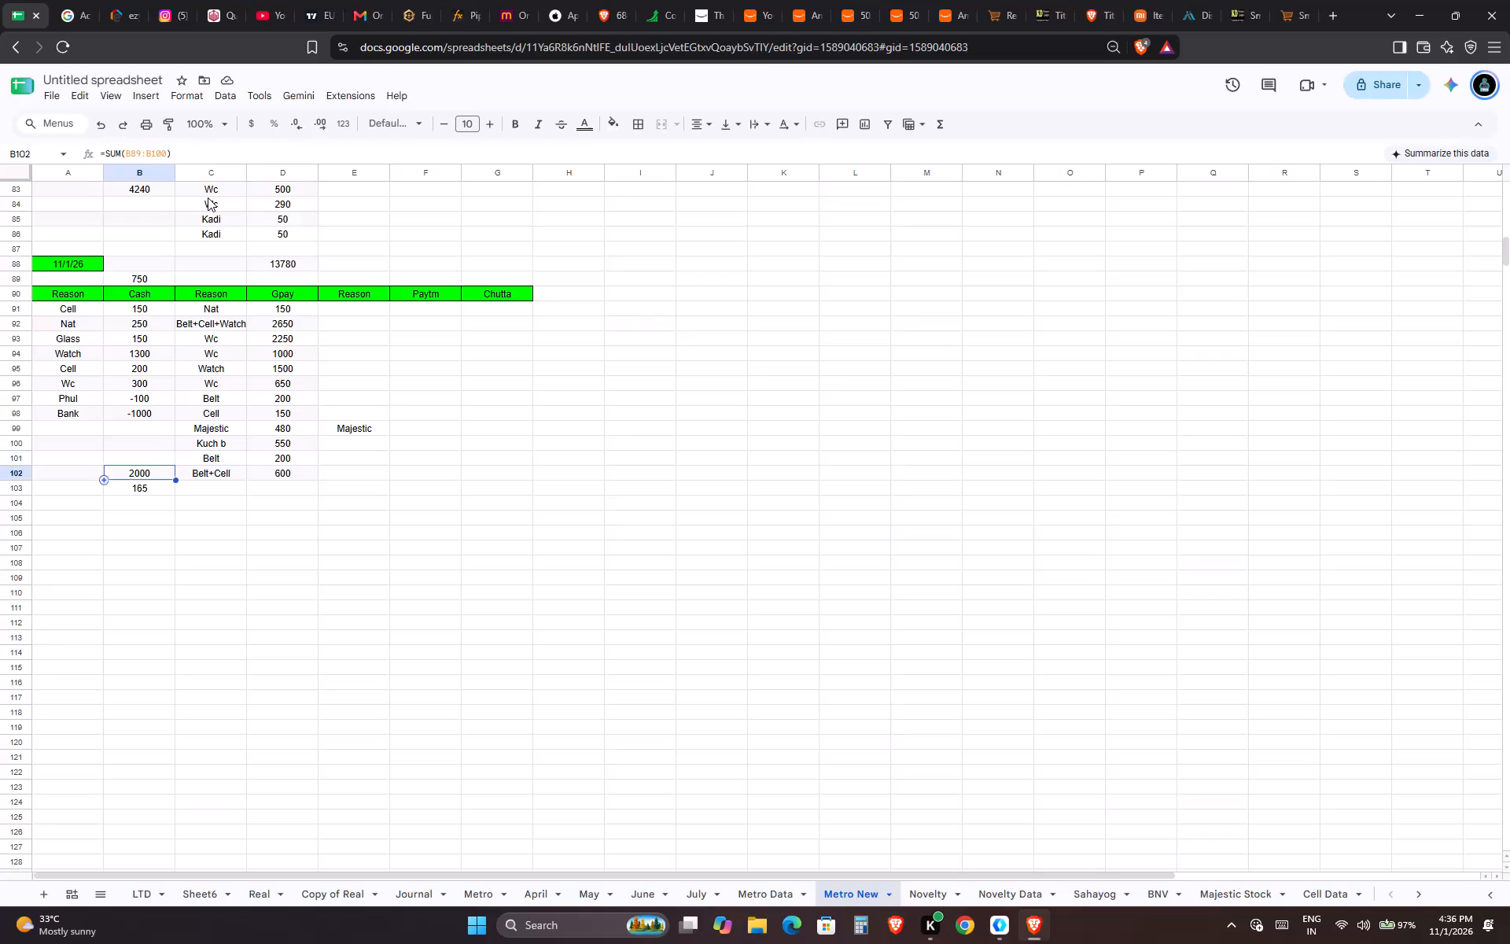
Subtract a further 180 at the end of the formula in B103, below the 11/1/26 cash total.
key("F2")
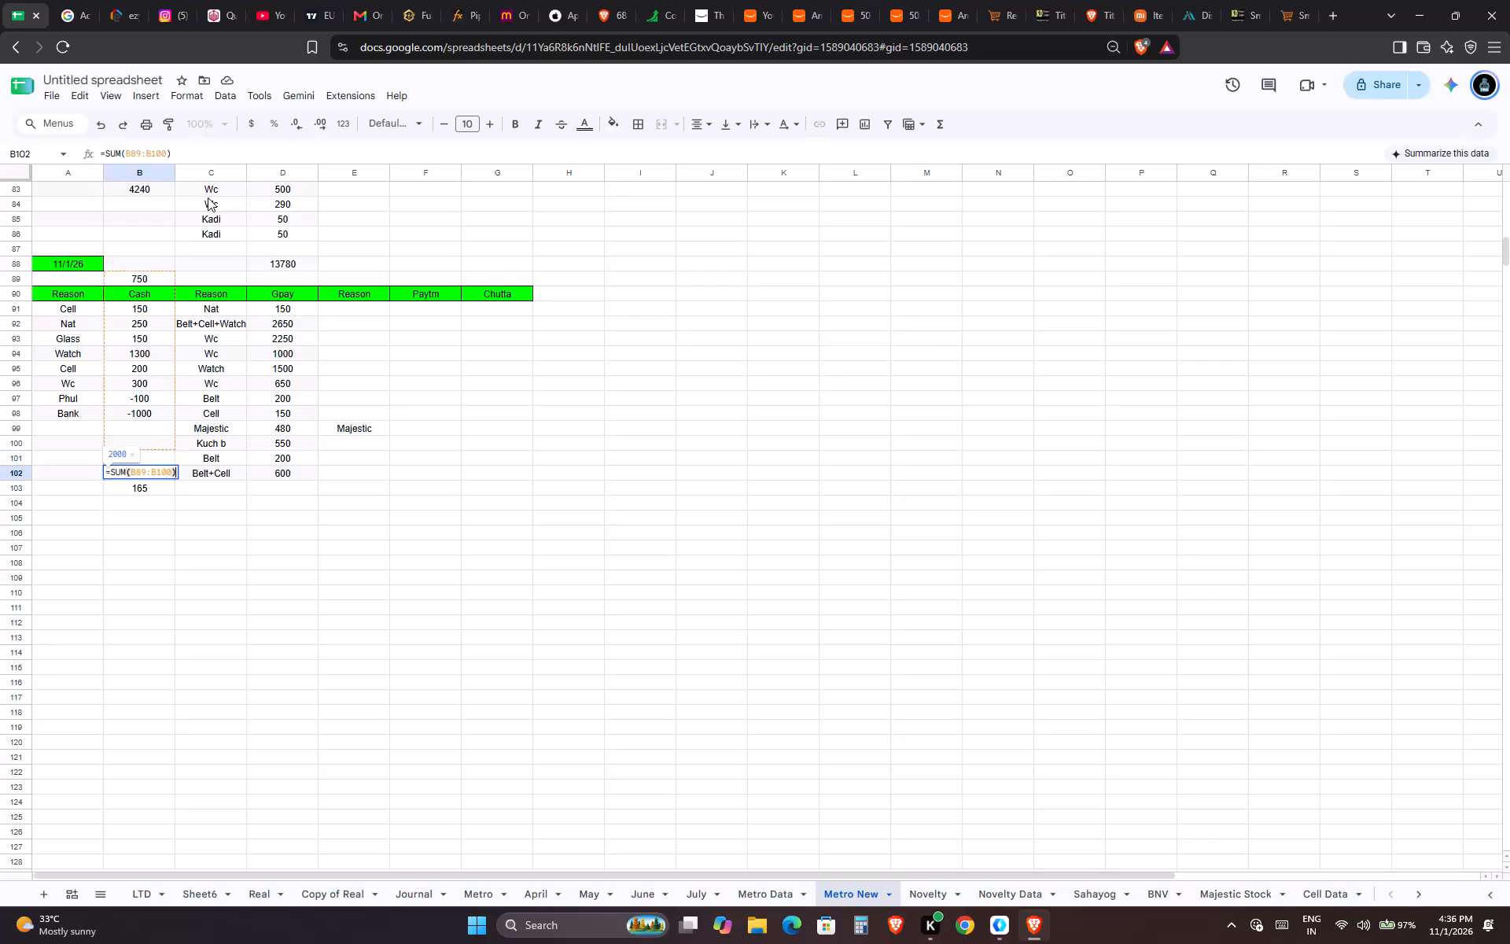
key("Tab")
key("Down")
key("Left")
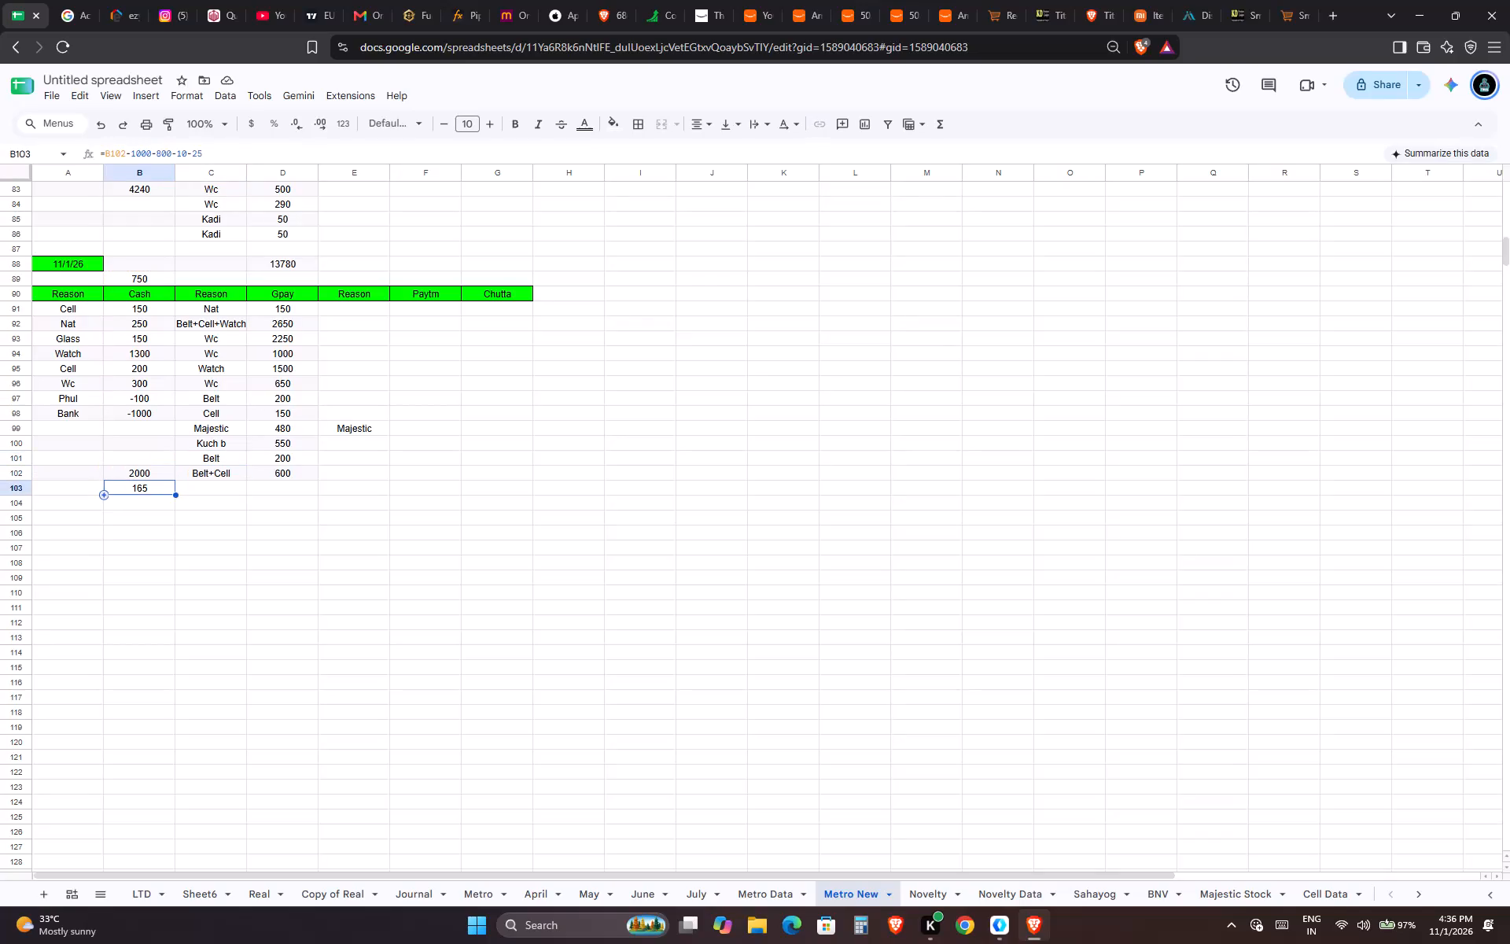
key("F2")
type("-180")
key("Return")
Add a Cash entry of 180 with reason Nat in row 99 of the 11/1/26 block and save the sheet.
key("Up")
key("Up")
key("Up")
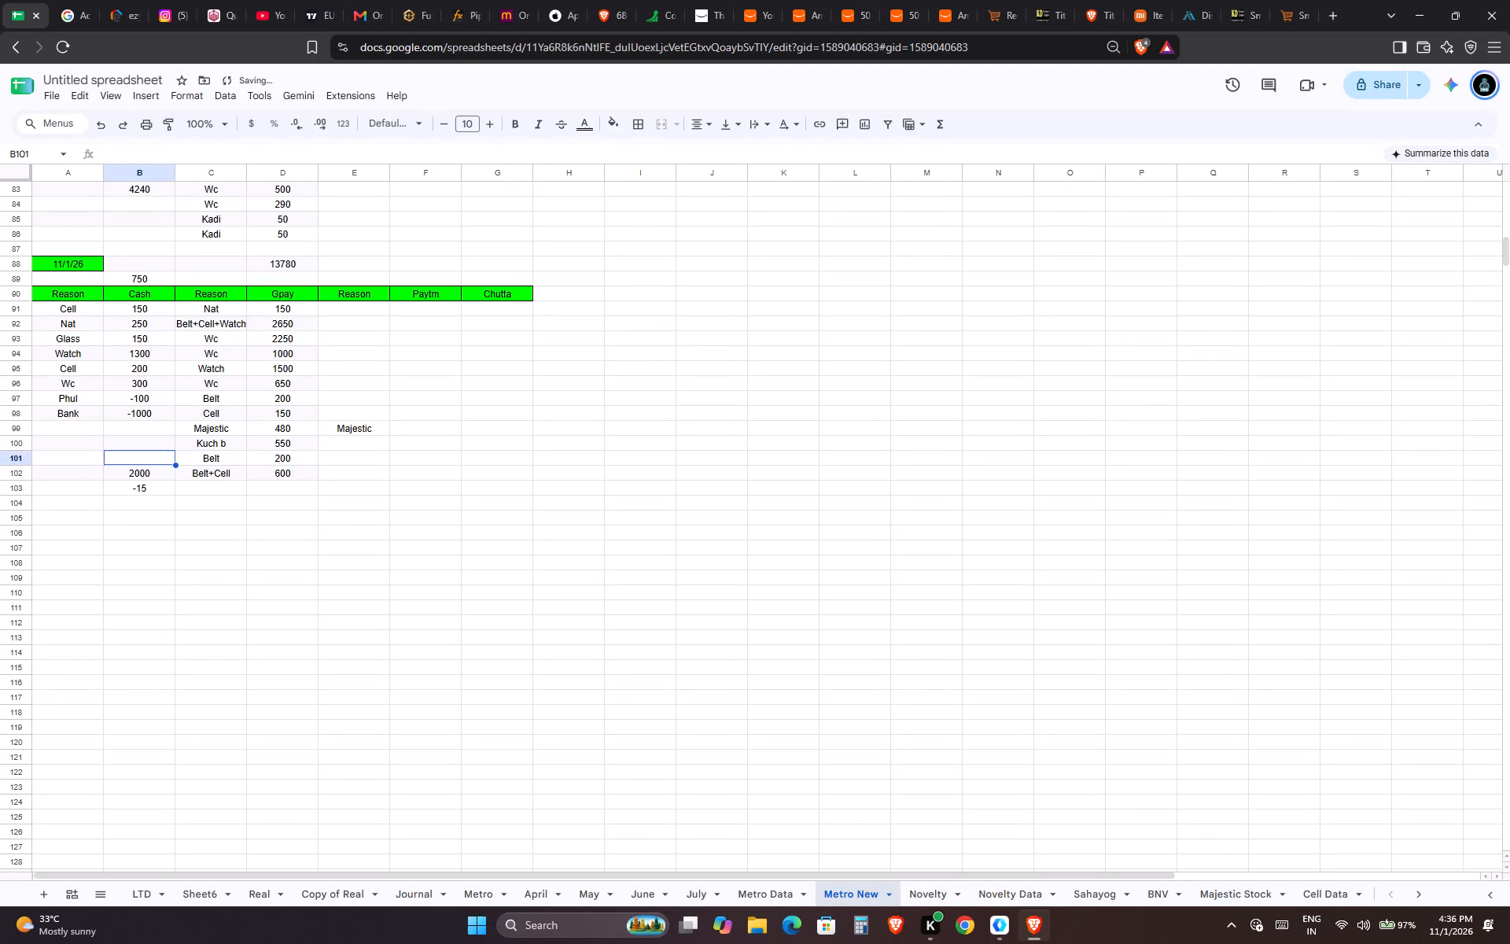
key("Up")
key("Up")
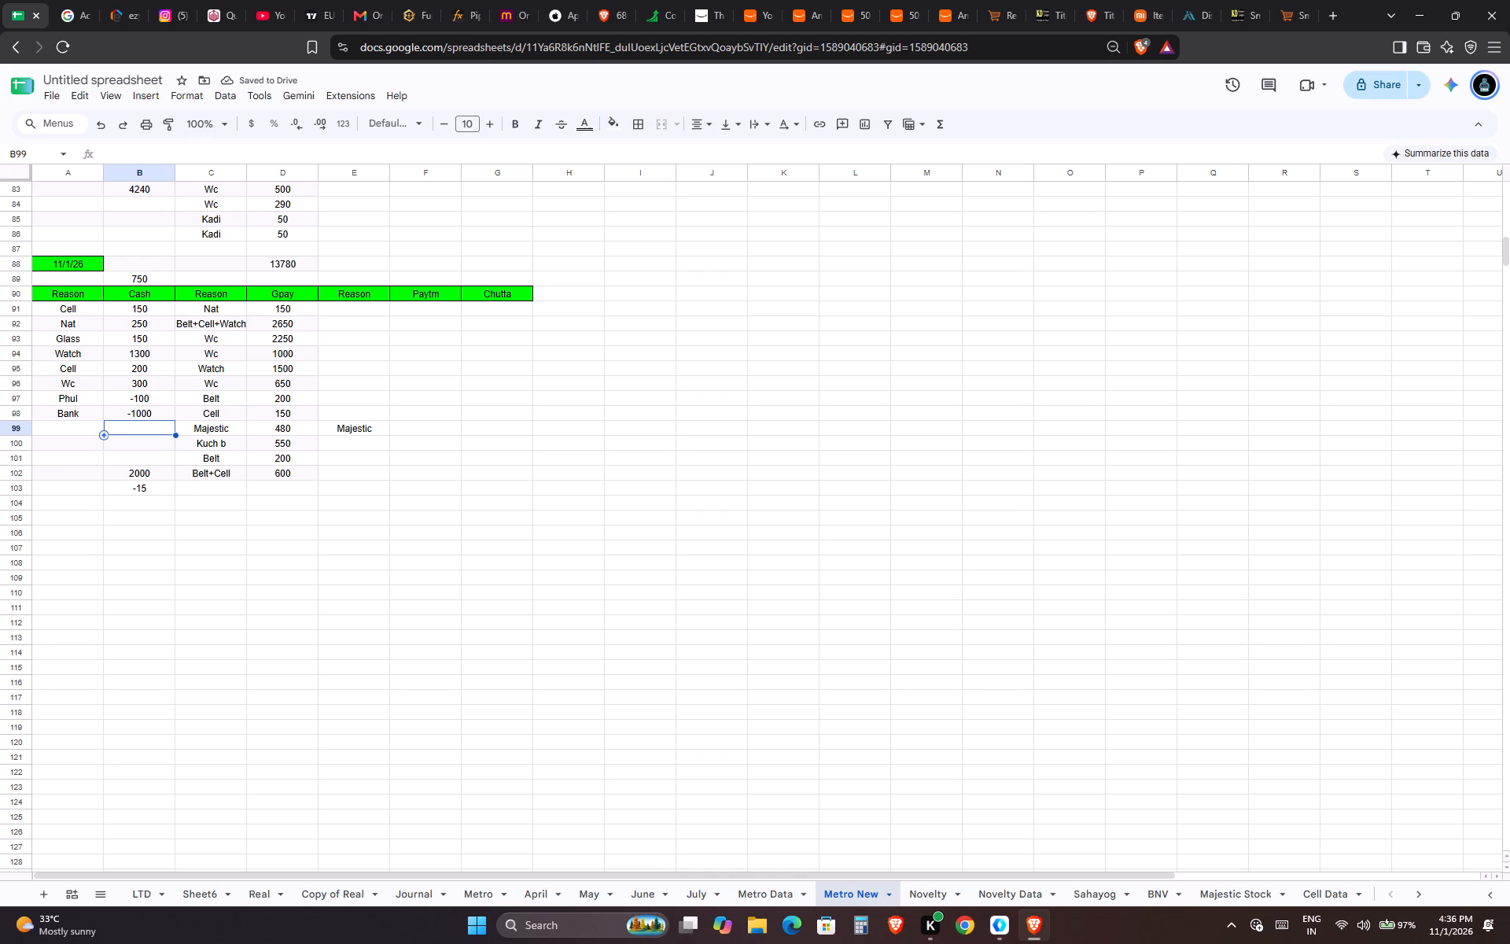
type("180")
key("Return")
key("Left")
key("Up")
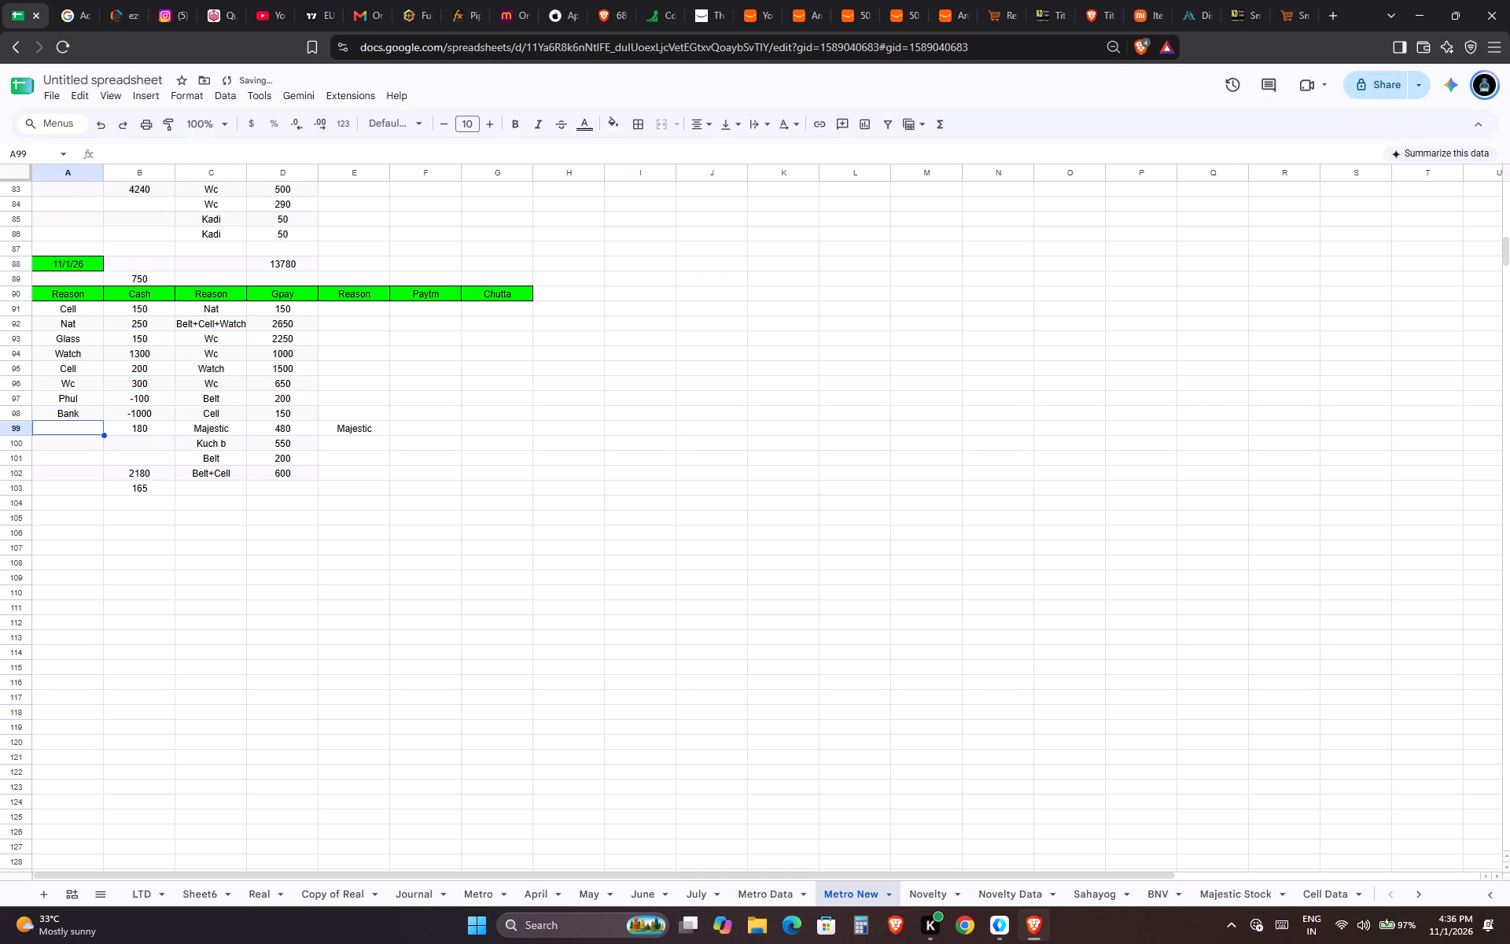
type("Nat")
key("Tab")
key("ctrl+s")
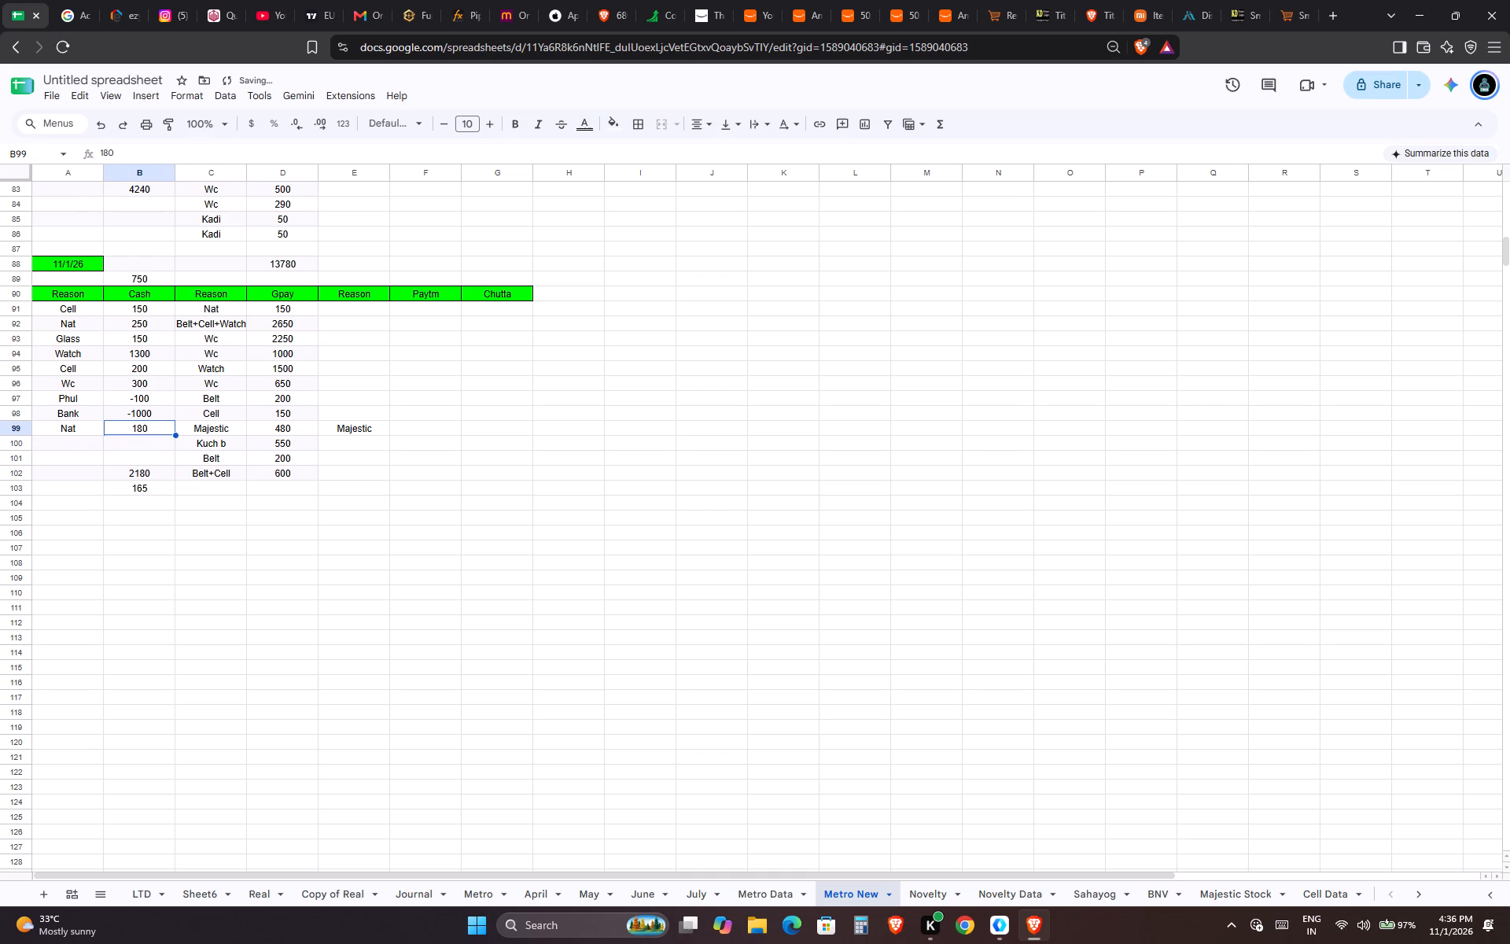
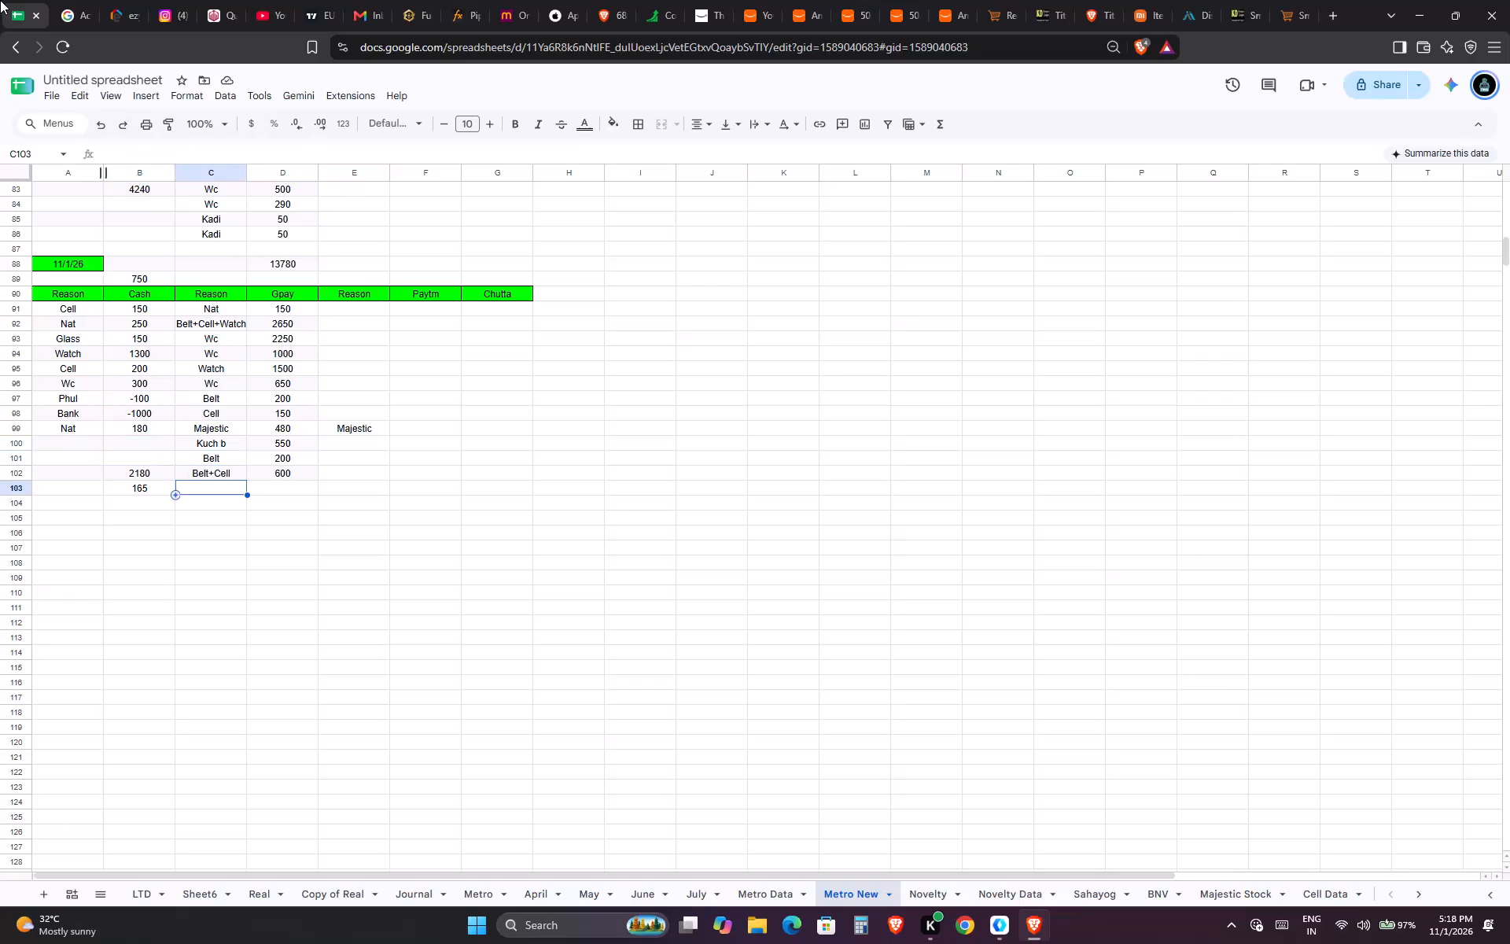
Add a Gpay entry of 600 with reason Wc in row 103 of the 11/1/26 block.
type("Wc")
key("Tab")
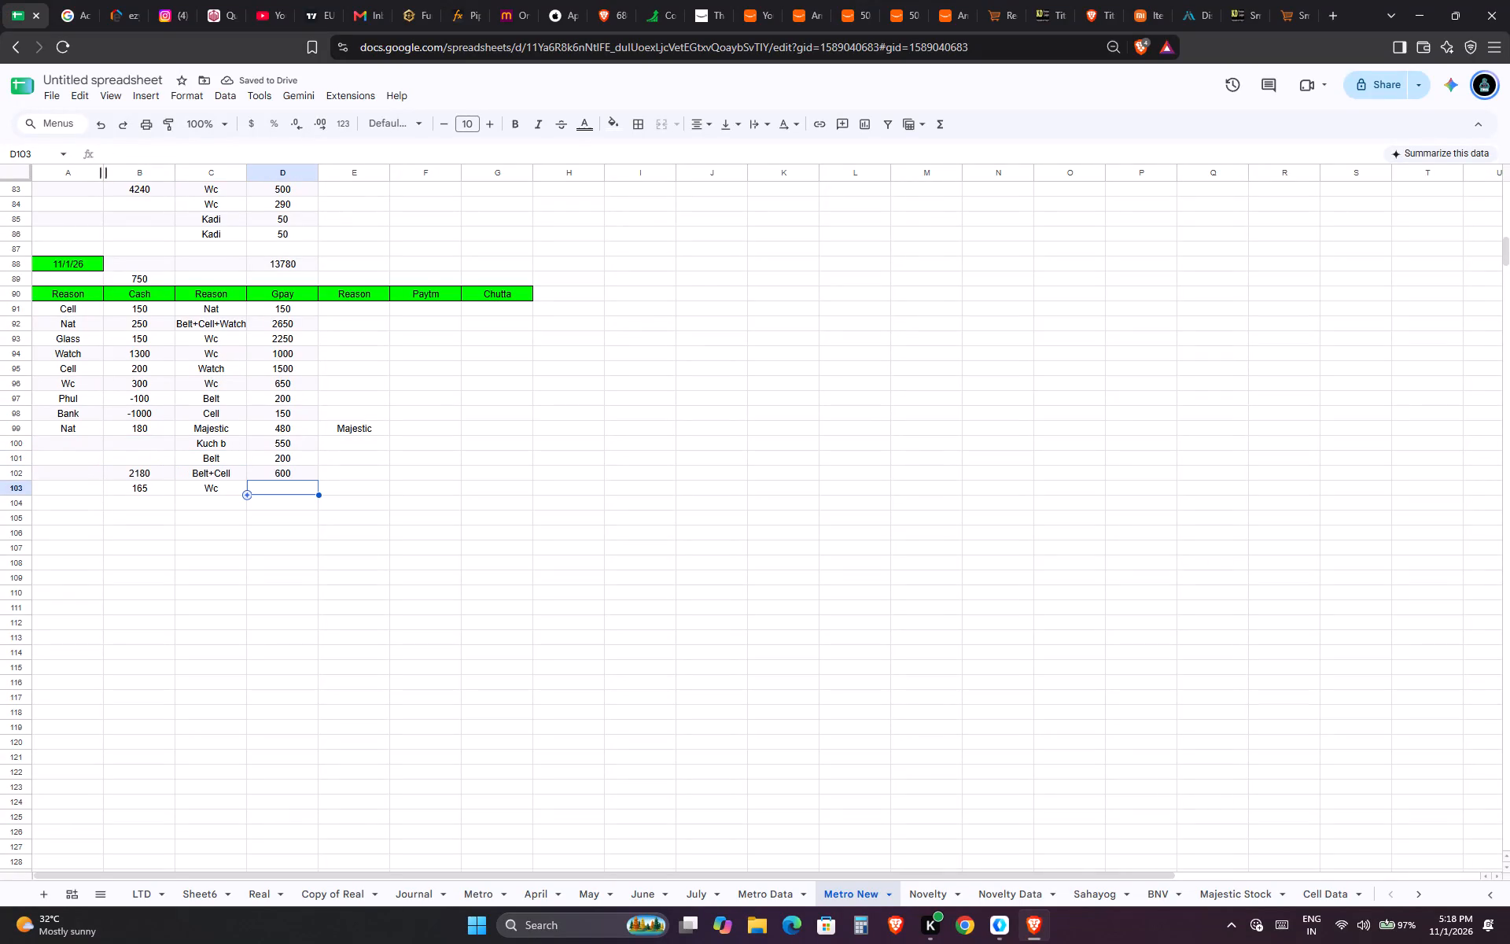
type("600")
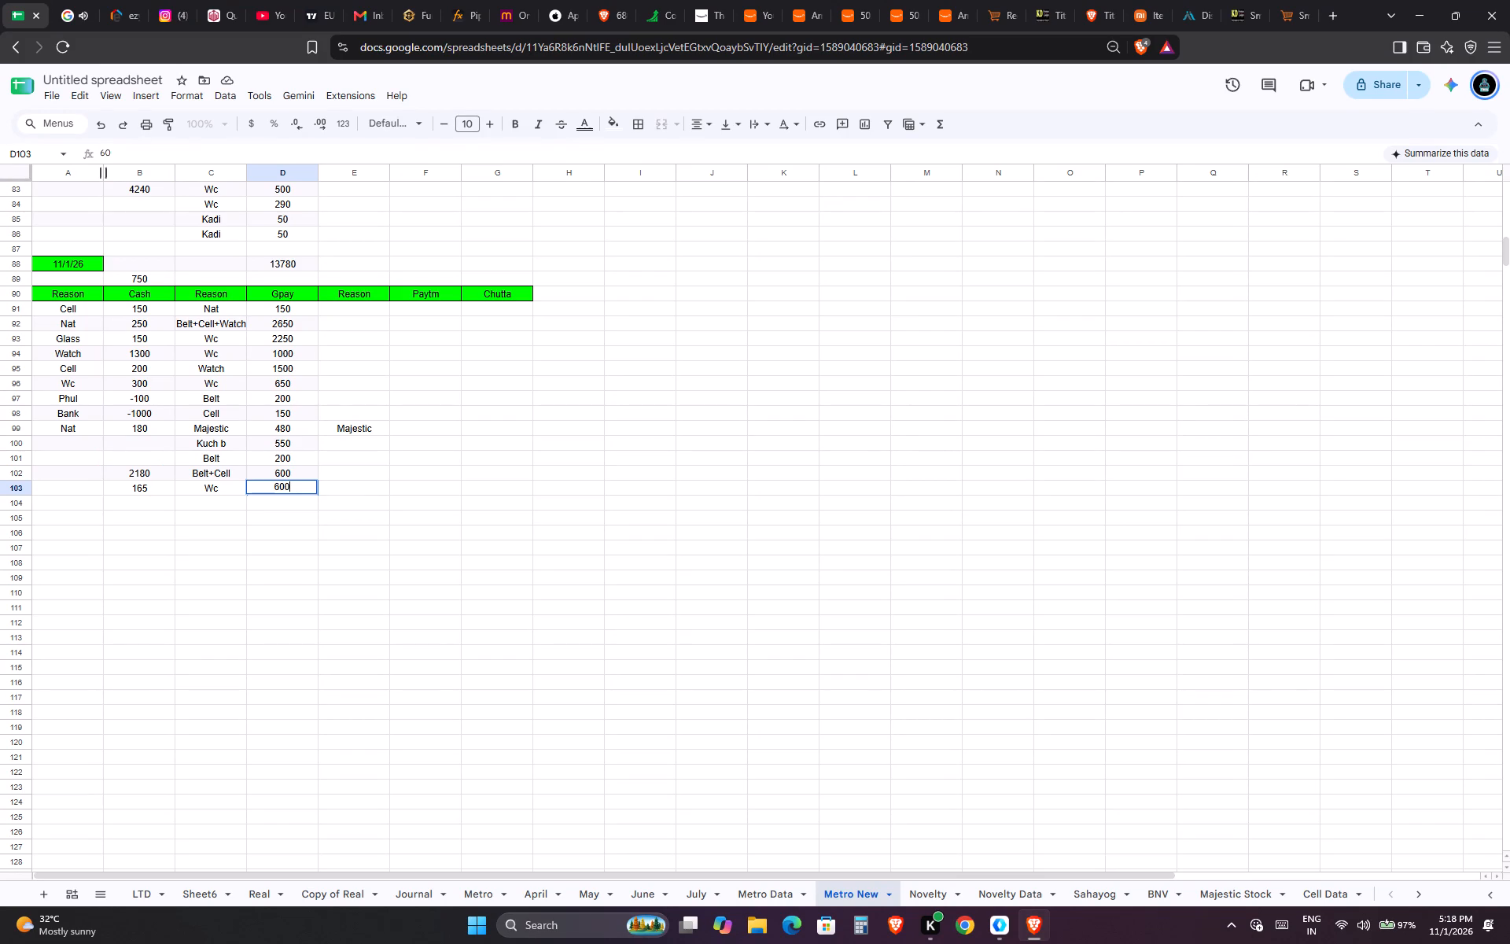
key("Tab")
key("Left")
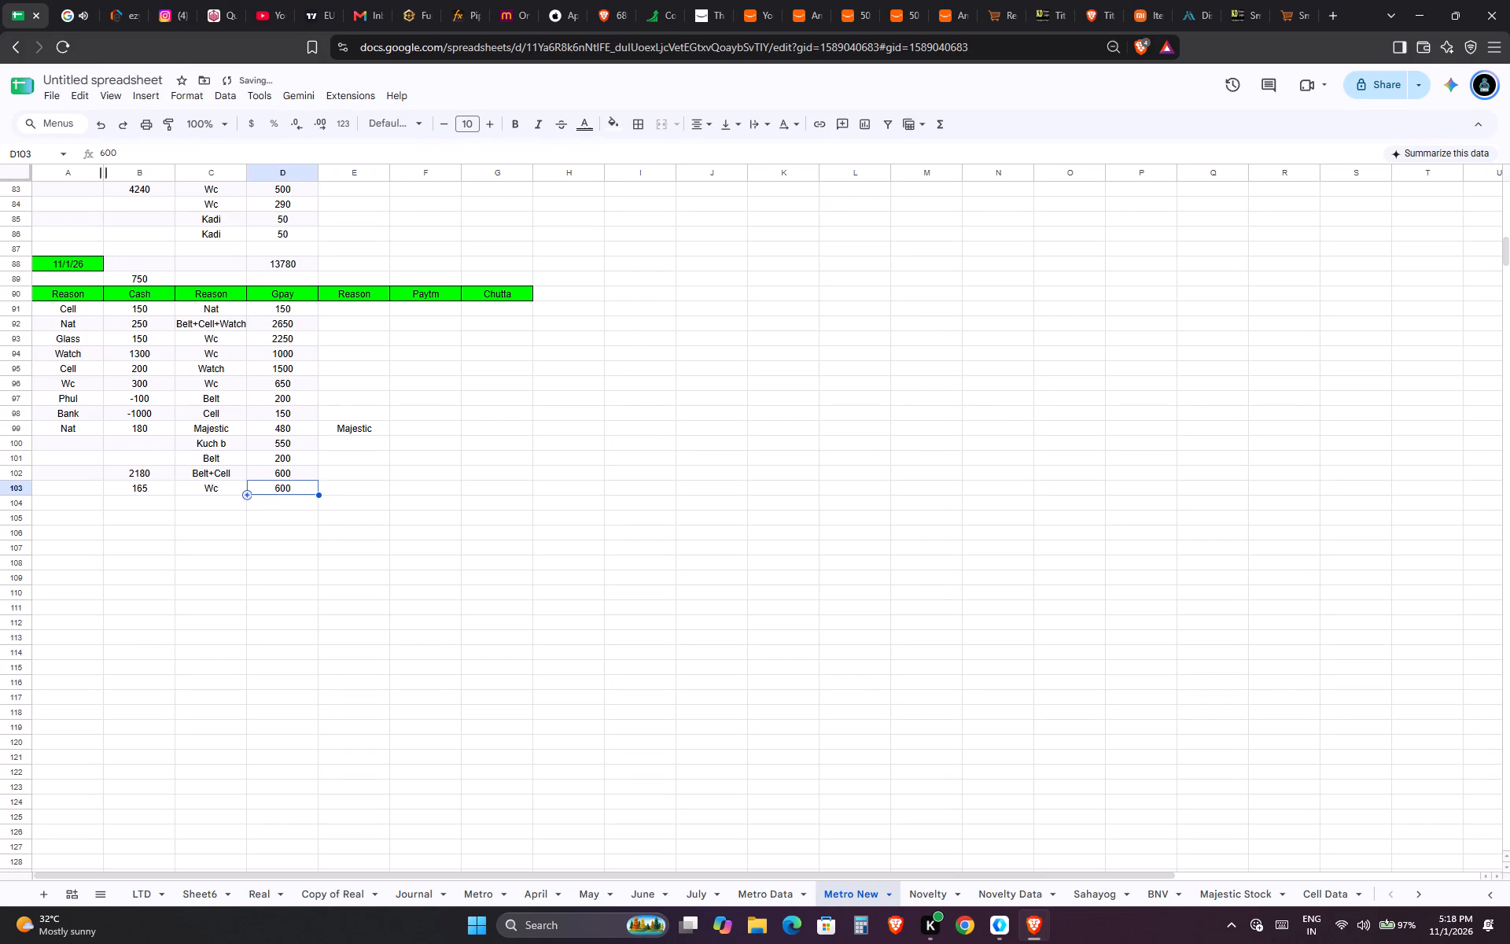
Check today's payment total in Google Pay for Business against the sum of the 11/1/26 Gpay entries in D91:D103.
key("ctrl+Tab")
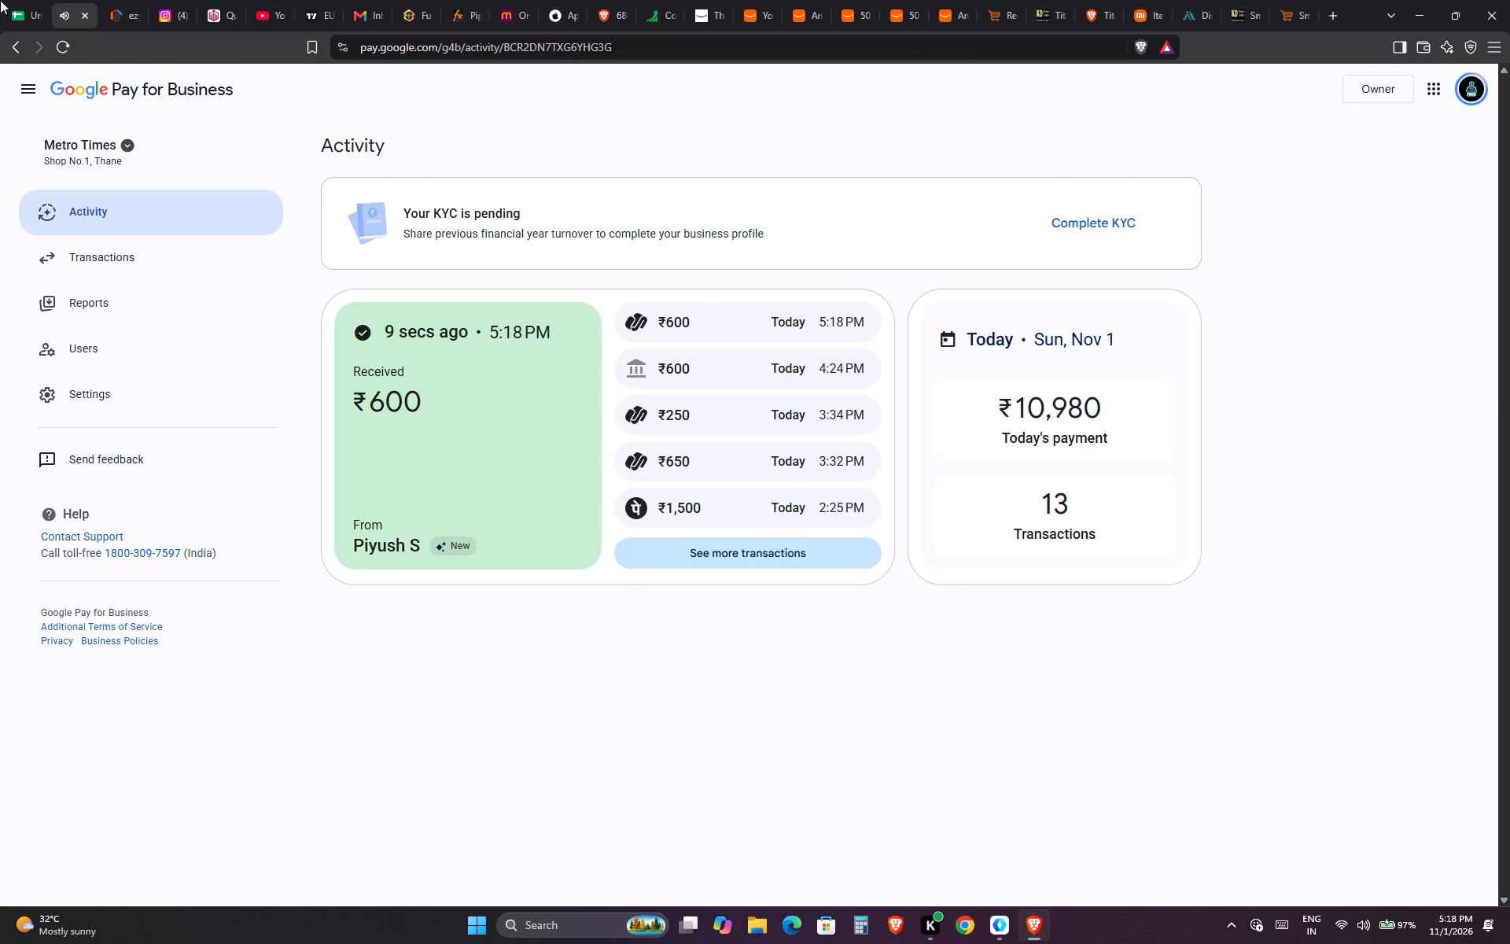
key("ctrl+shift+Tab")
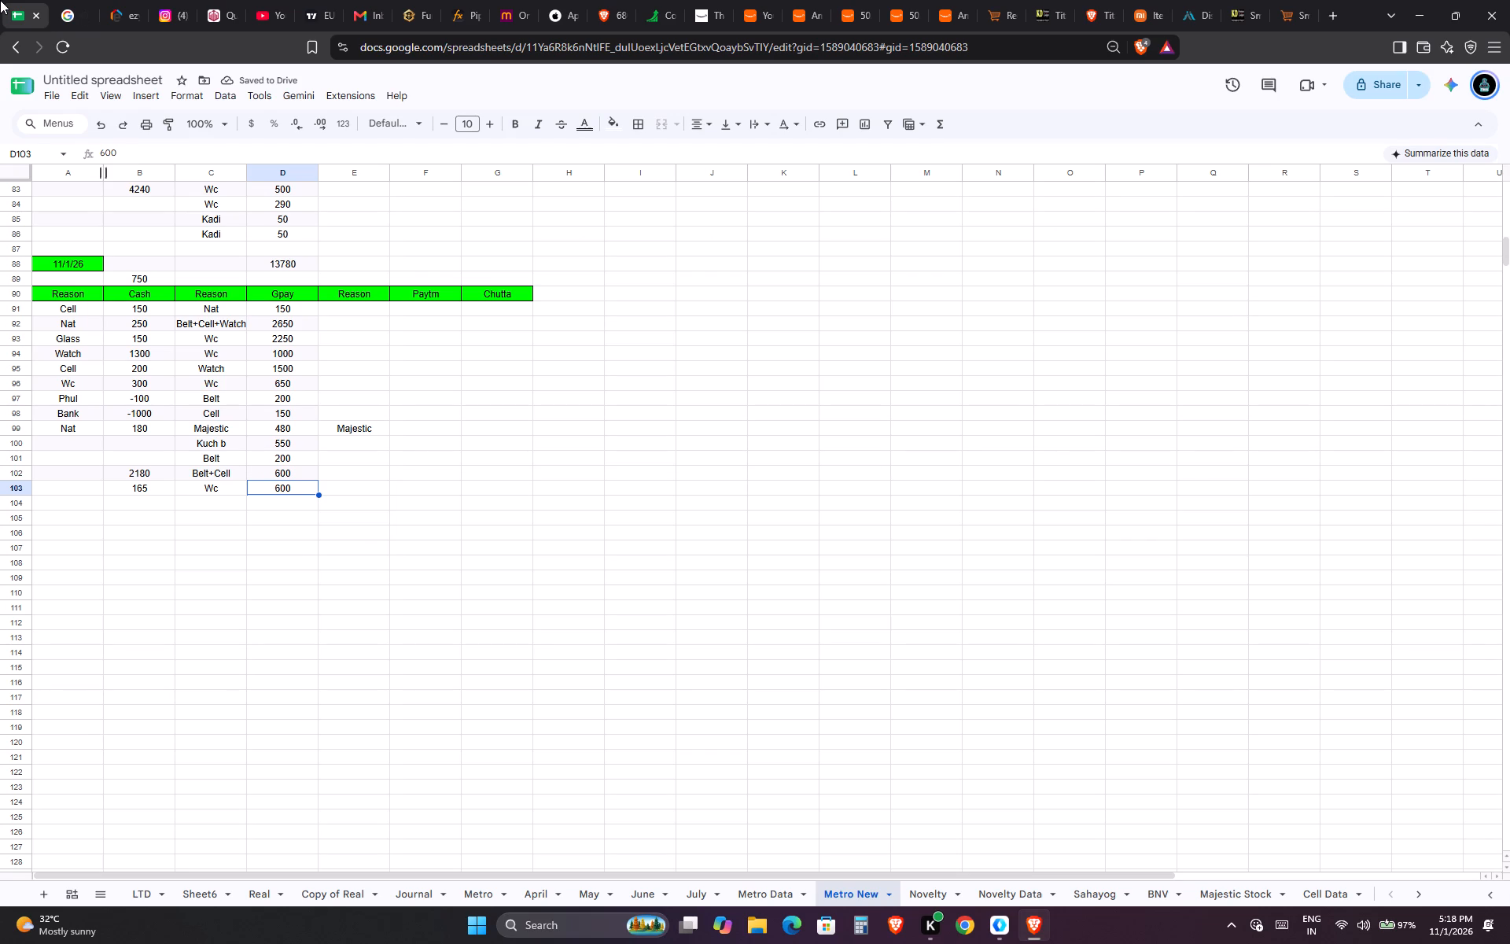
key("ctrl+Up")
key("Down")
key("ctrl+shift+Down")
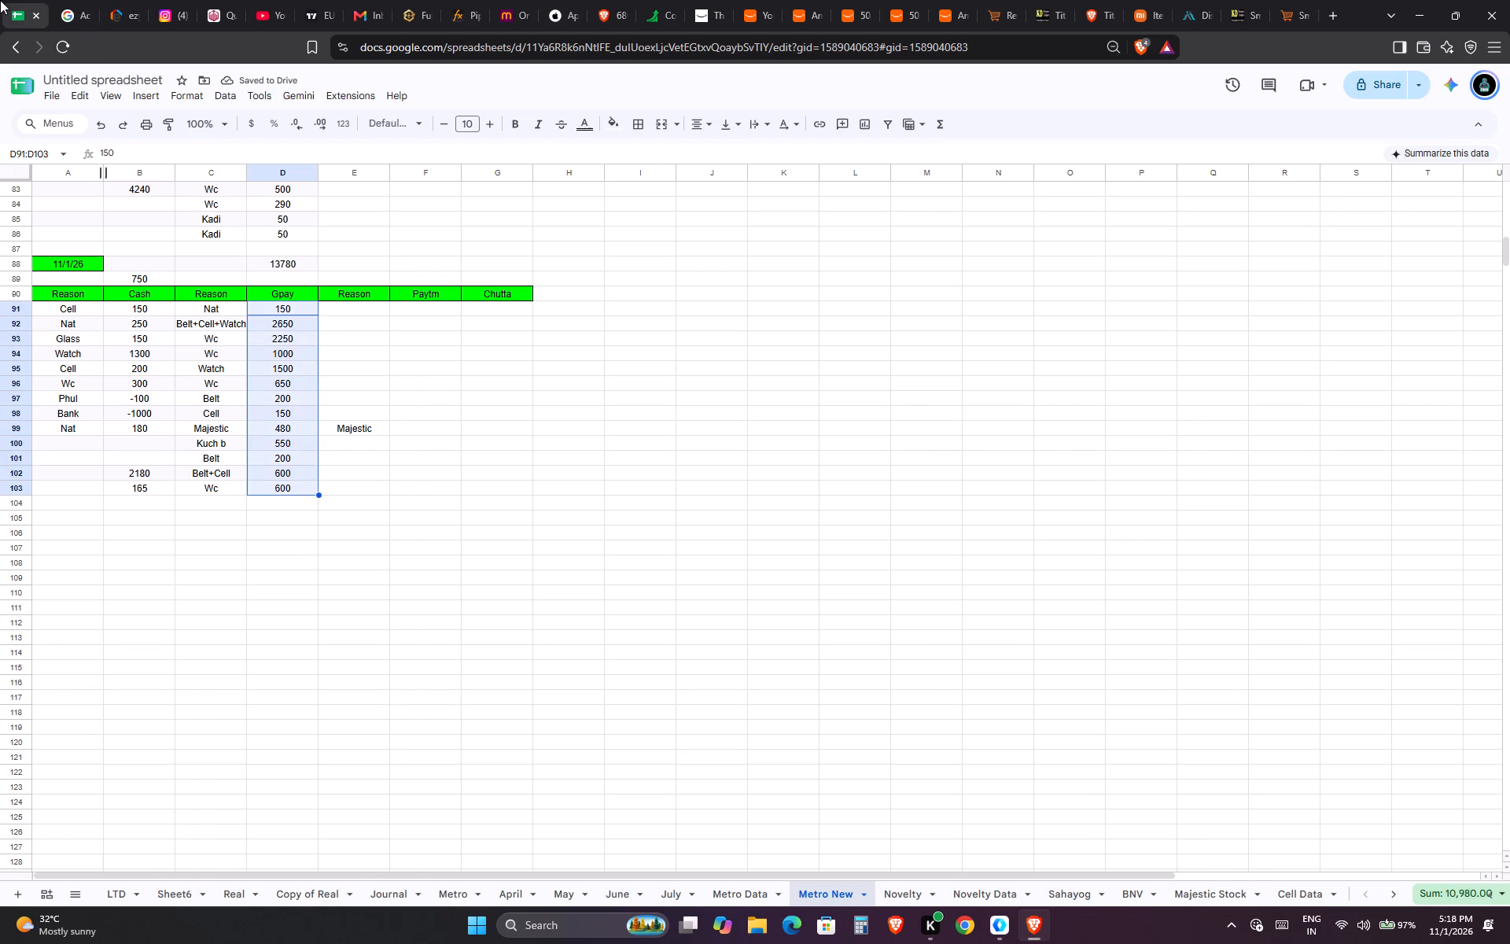
key("ctrl+Left")
key("Right")
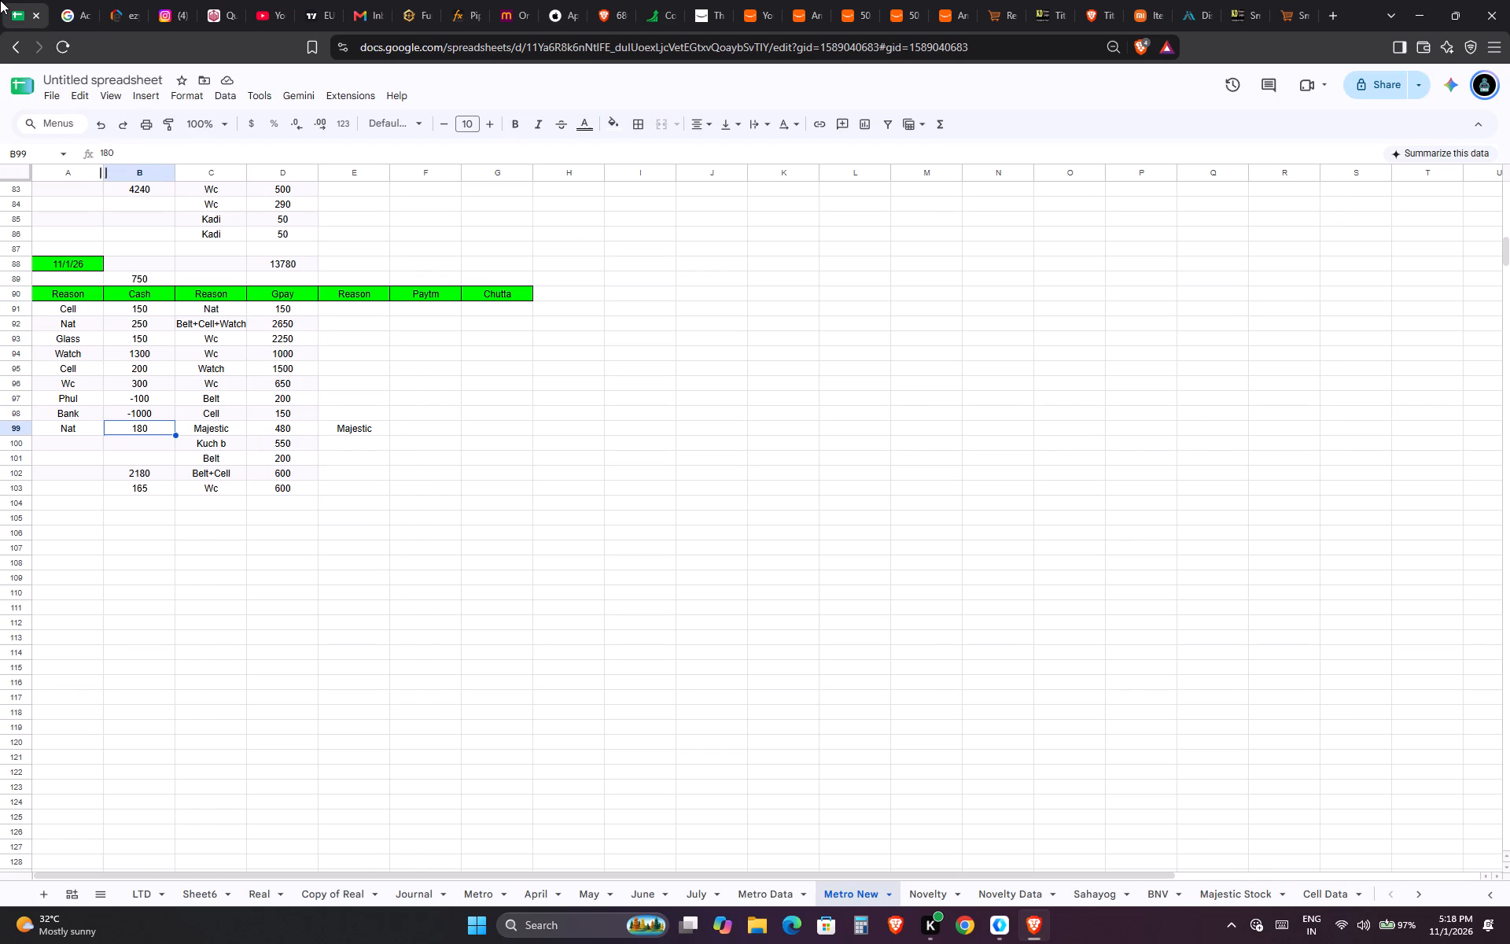
key("ctrl+Up")
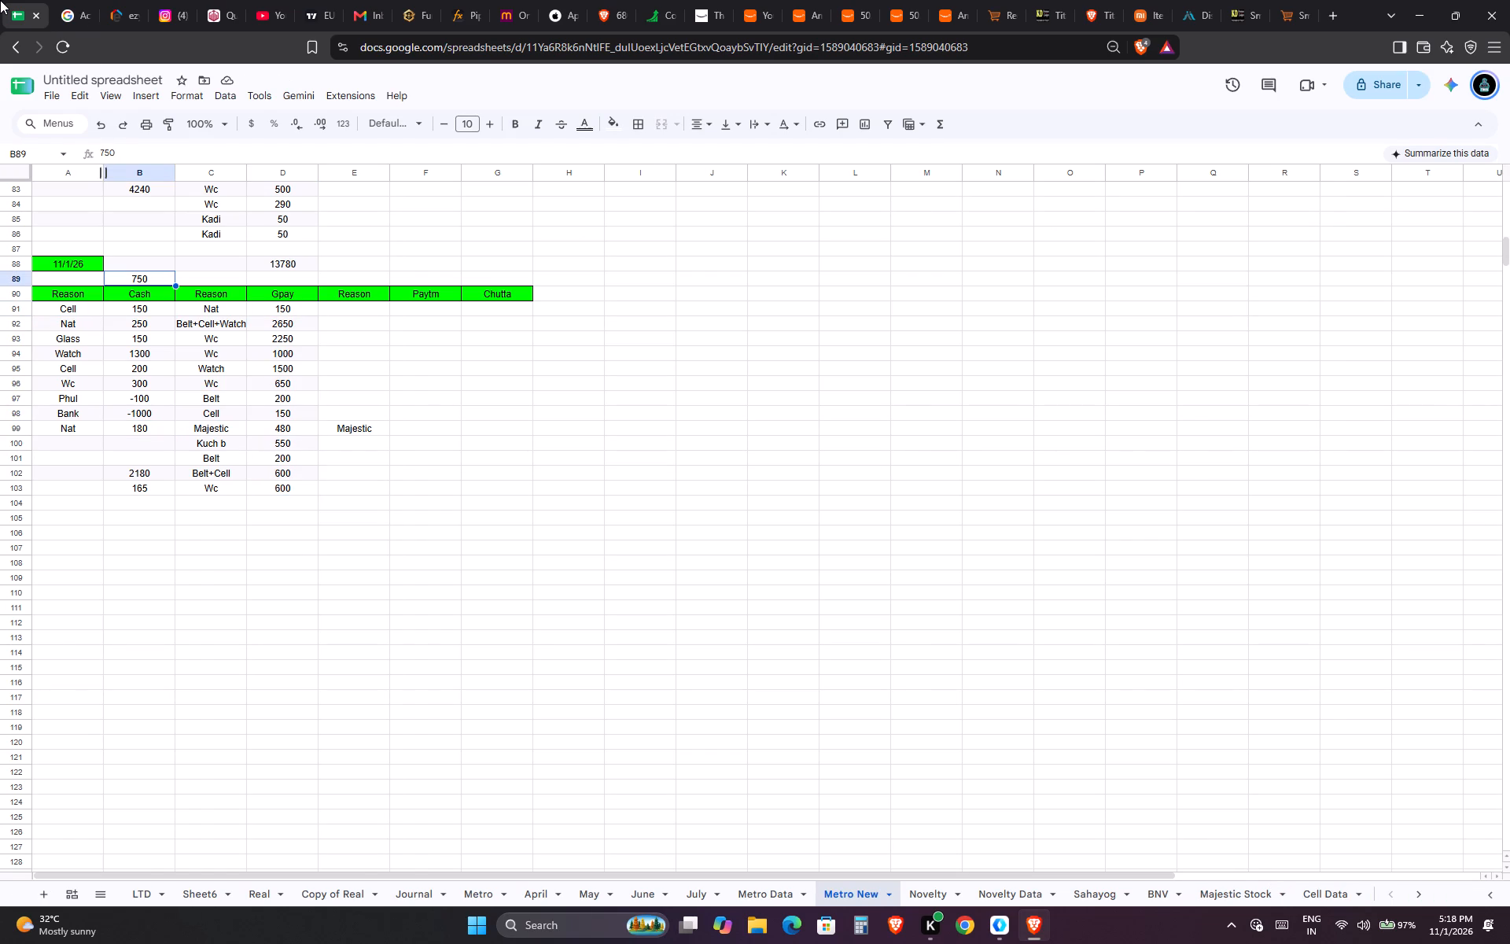
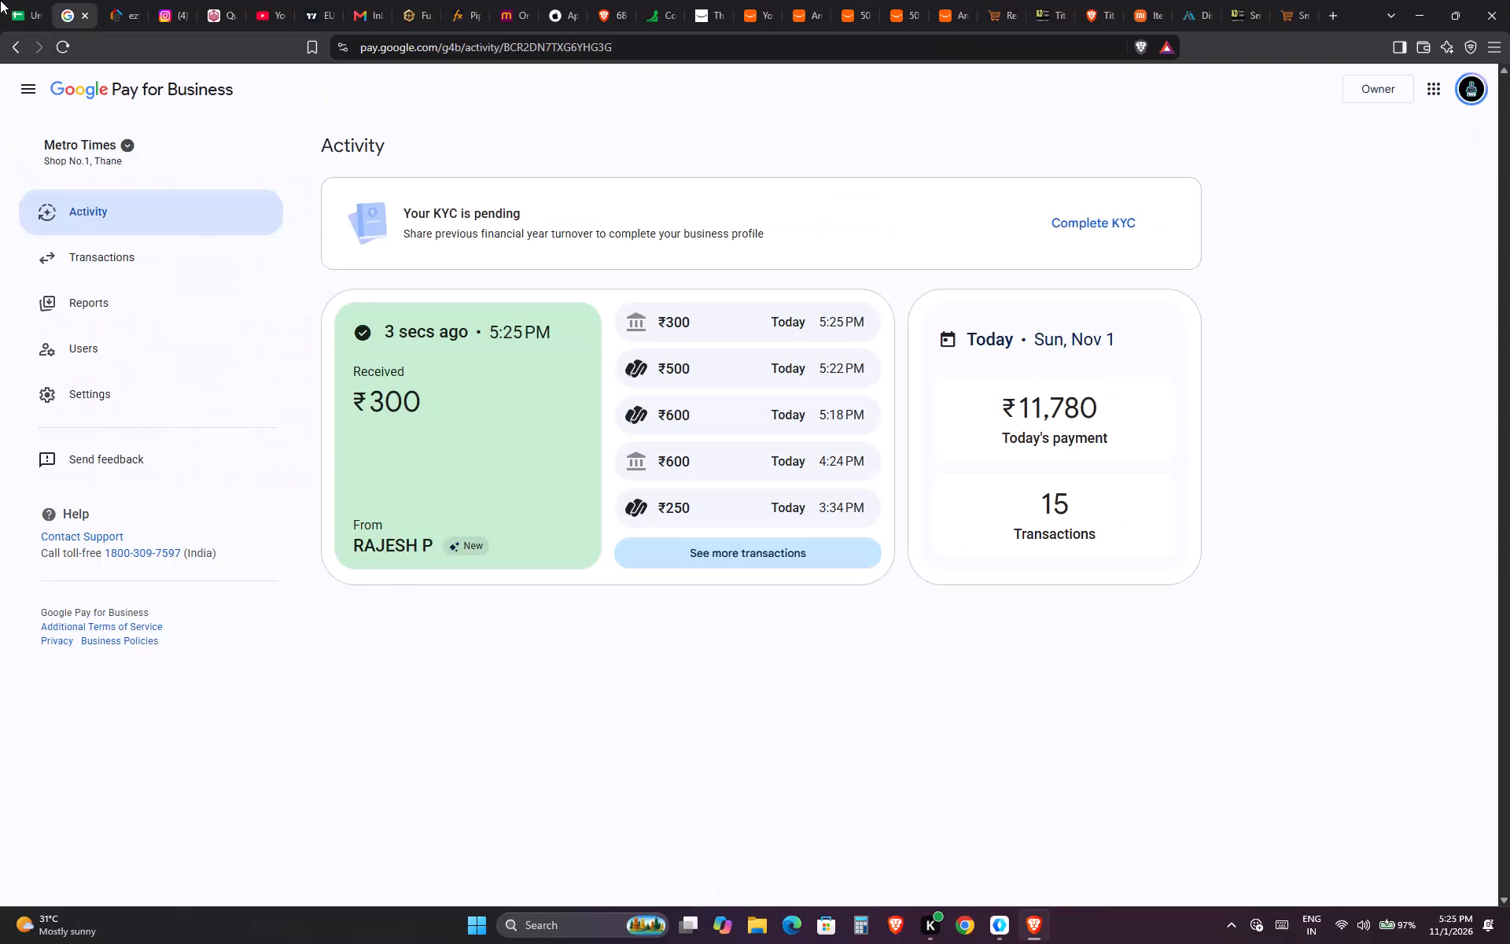
Return from Google Pay for Business to the 11/1/26 block on the Metro New sheet.
key("ctrl+shift+Tab")
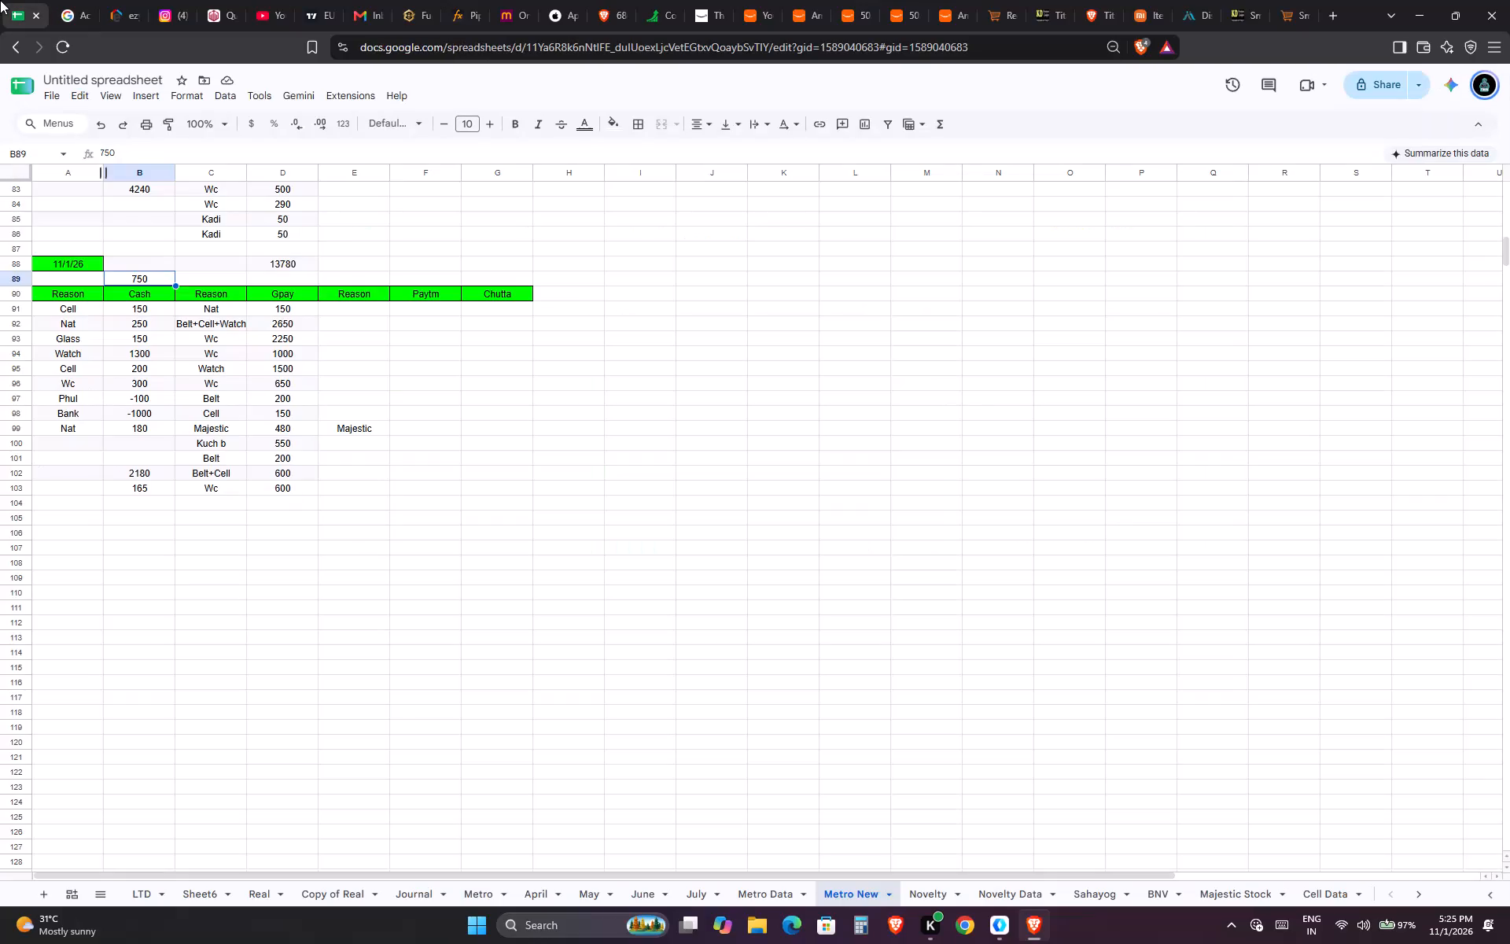
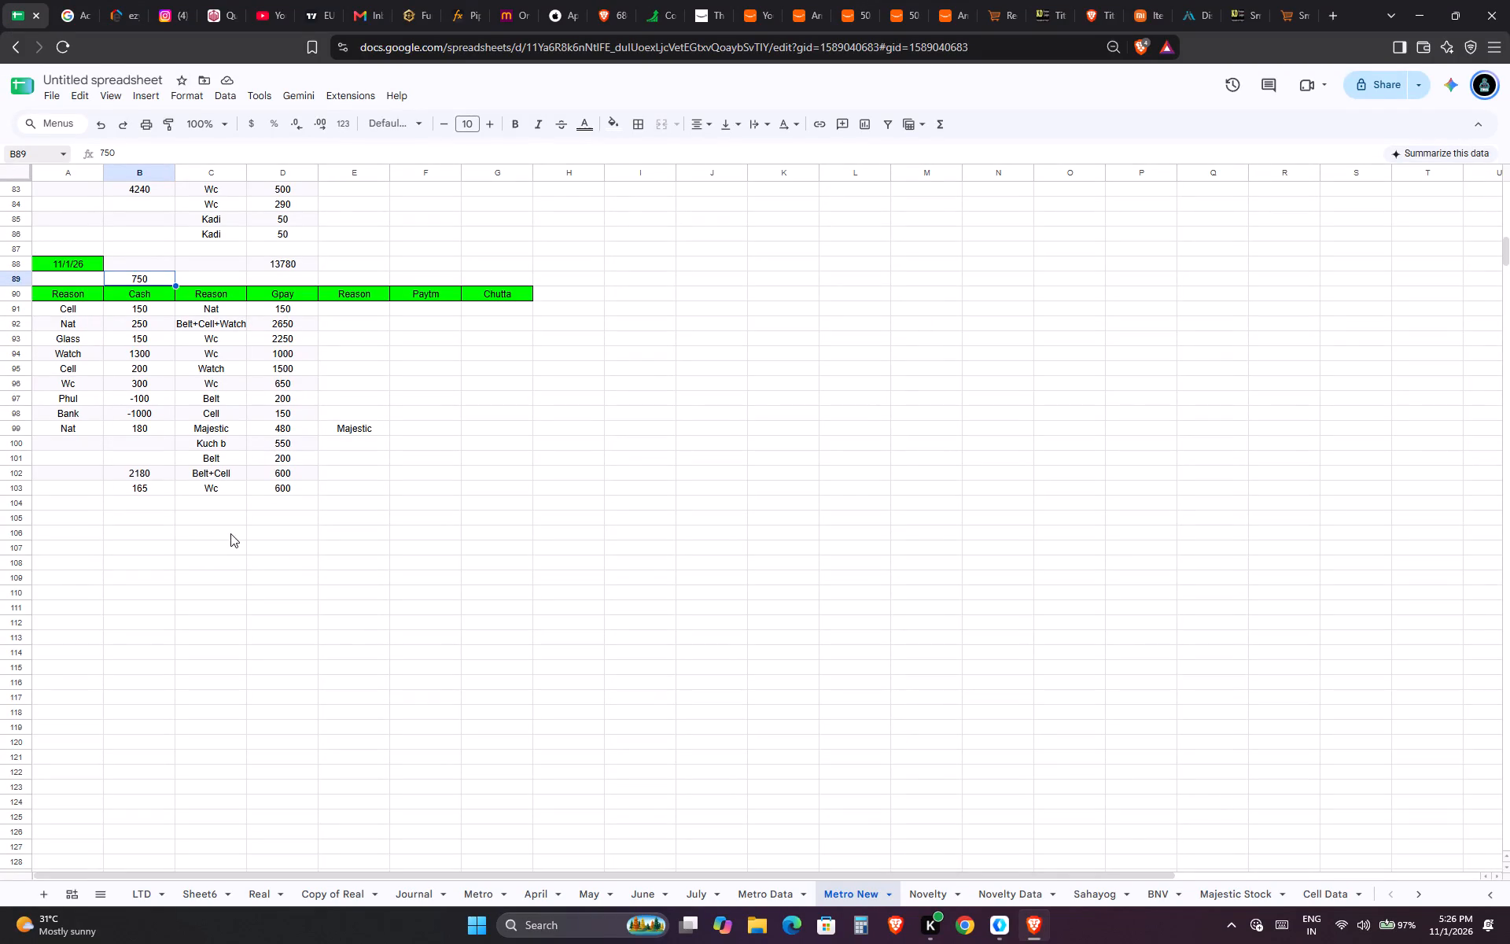
Record a Wc sale of 500 in the Gpay columns on the row below the last 11/1/26 entry.
left_click(221, 498)
key("ctrl+d")
key("Tab")
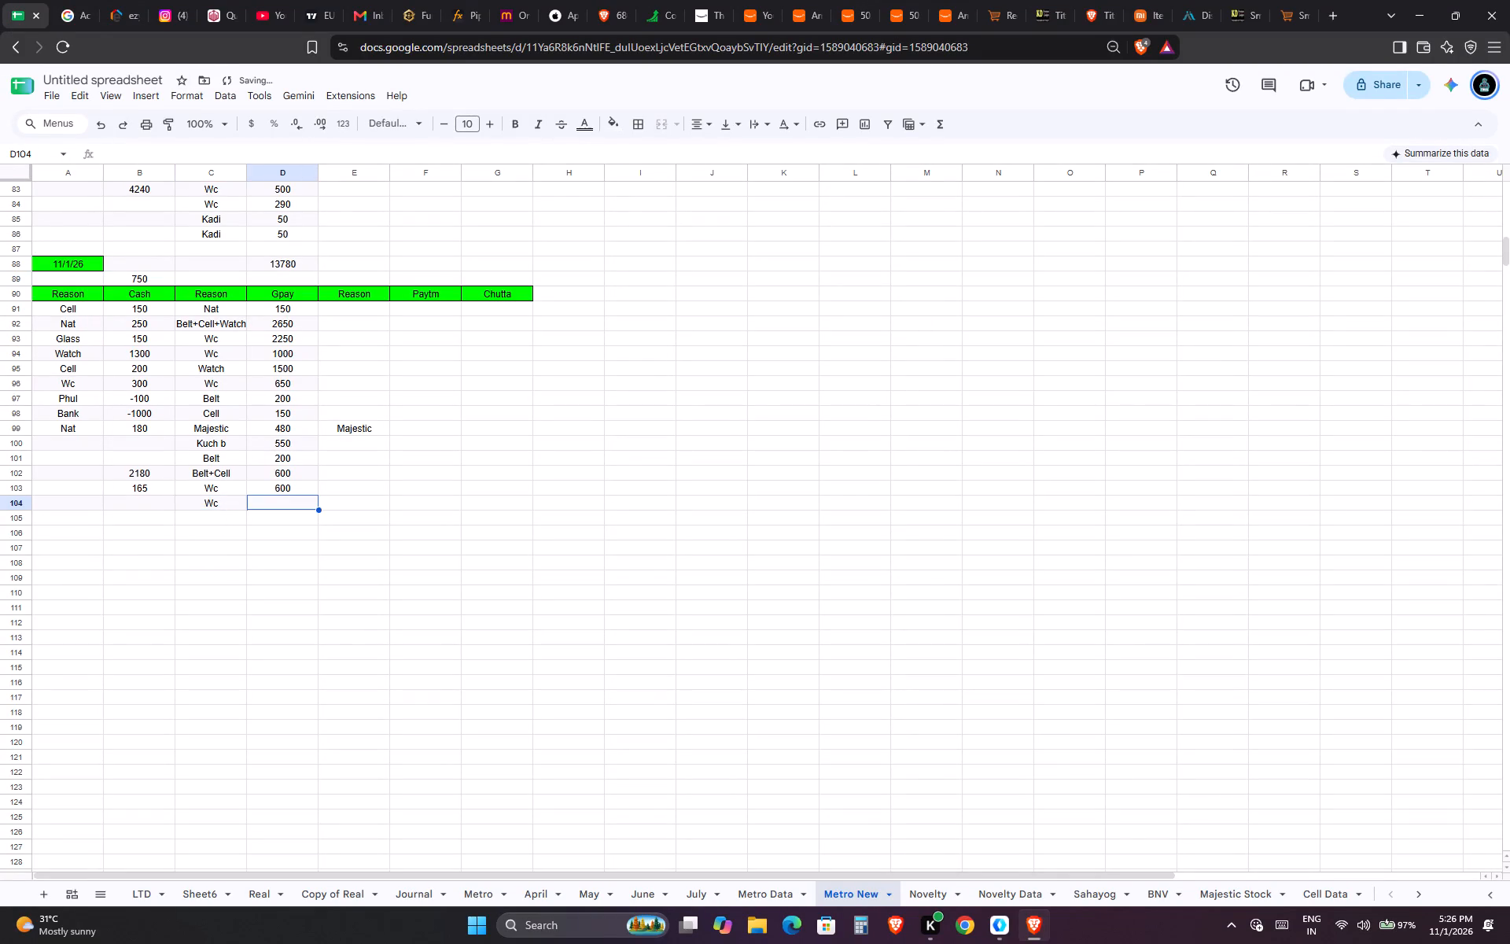
key("ctrl+Tab")
key("ctrl+shift+Tab")
type("500")
key("Down")
Check Google Pay for the latest payment and record it as a Cell sale of 300 in the next Gpay row.
key("Left")
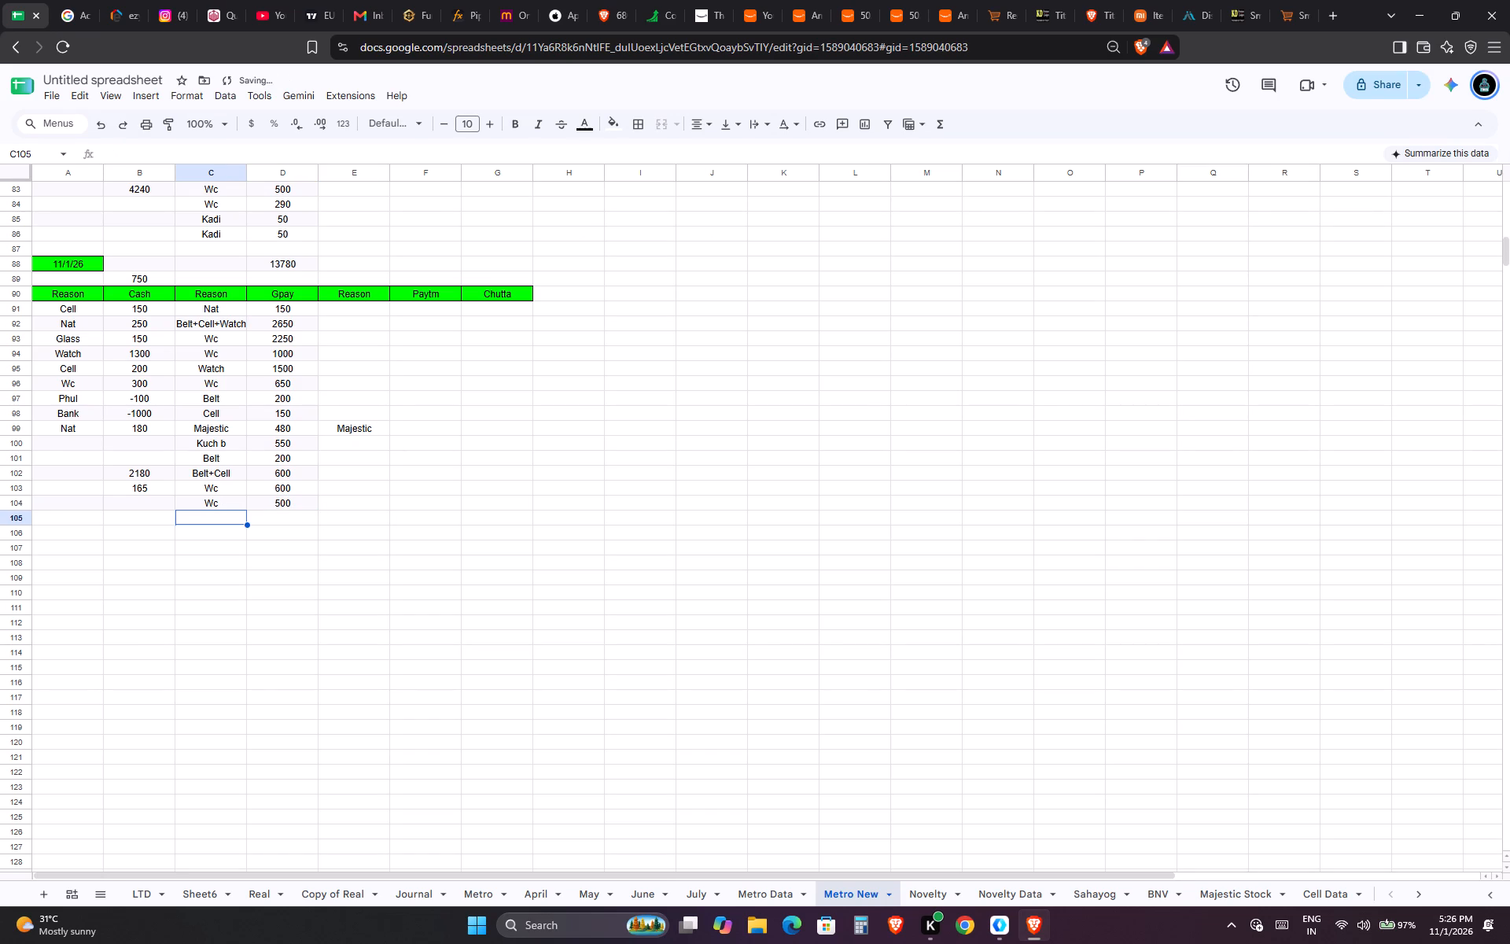
key("ctrl+Tab")
key("ctrl+shift+Tab")
key("Right")
type("300")
key("Down")
key("Left")
key("Up")
type("Ce")
key("Tab")
key("Left")
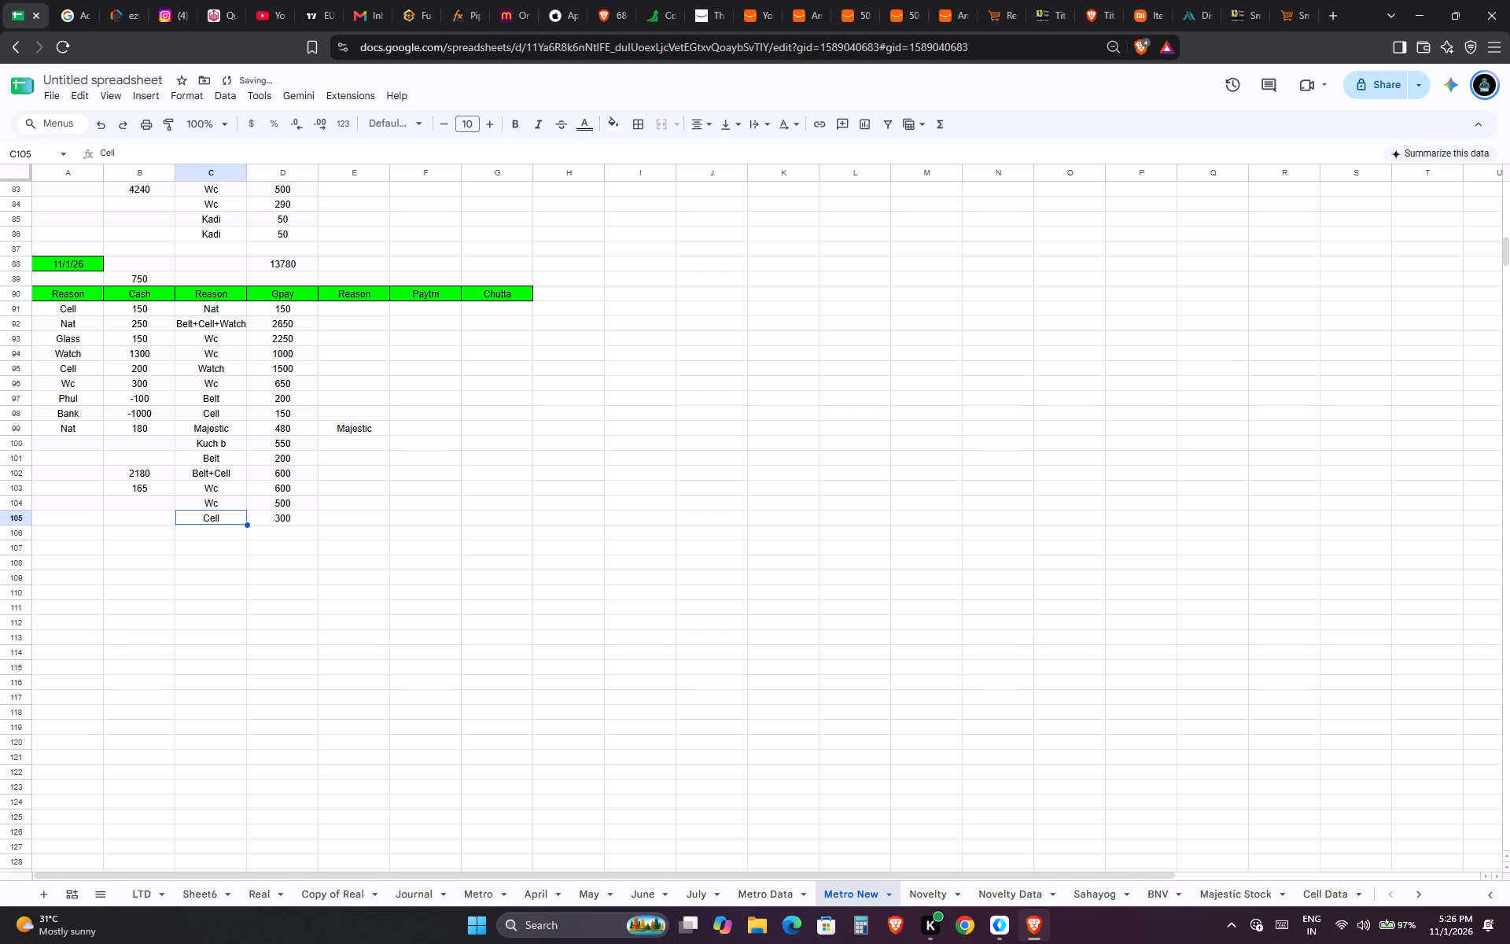
Select all 11/1/26 Gpay amounts and compare them with today's payment total in Google Pay for Business.
key("Right")
key("ctrl+Up")
key("Down")
key("ctrl+shift+Down")
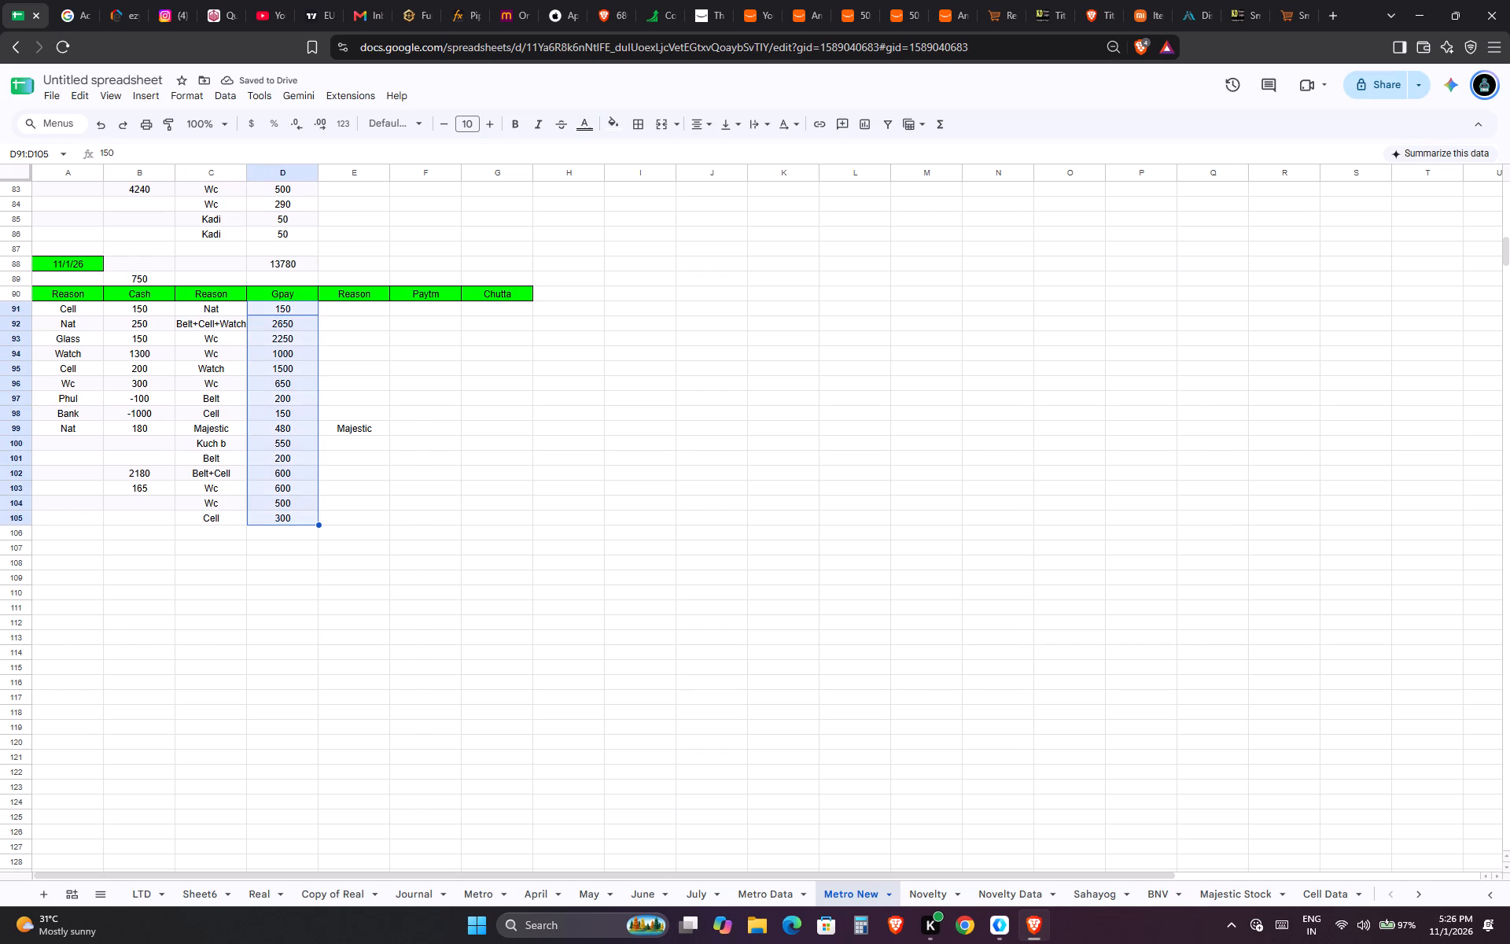
key("ctrl+Tab")
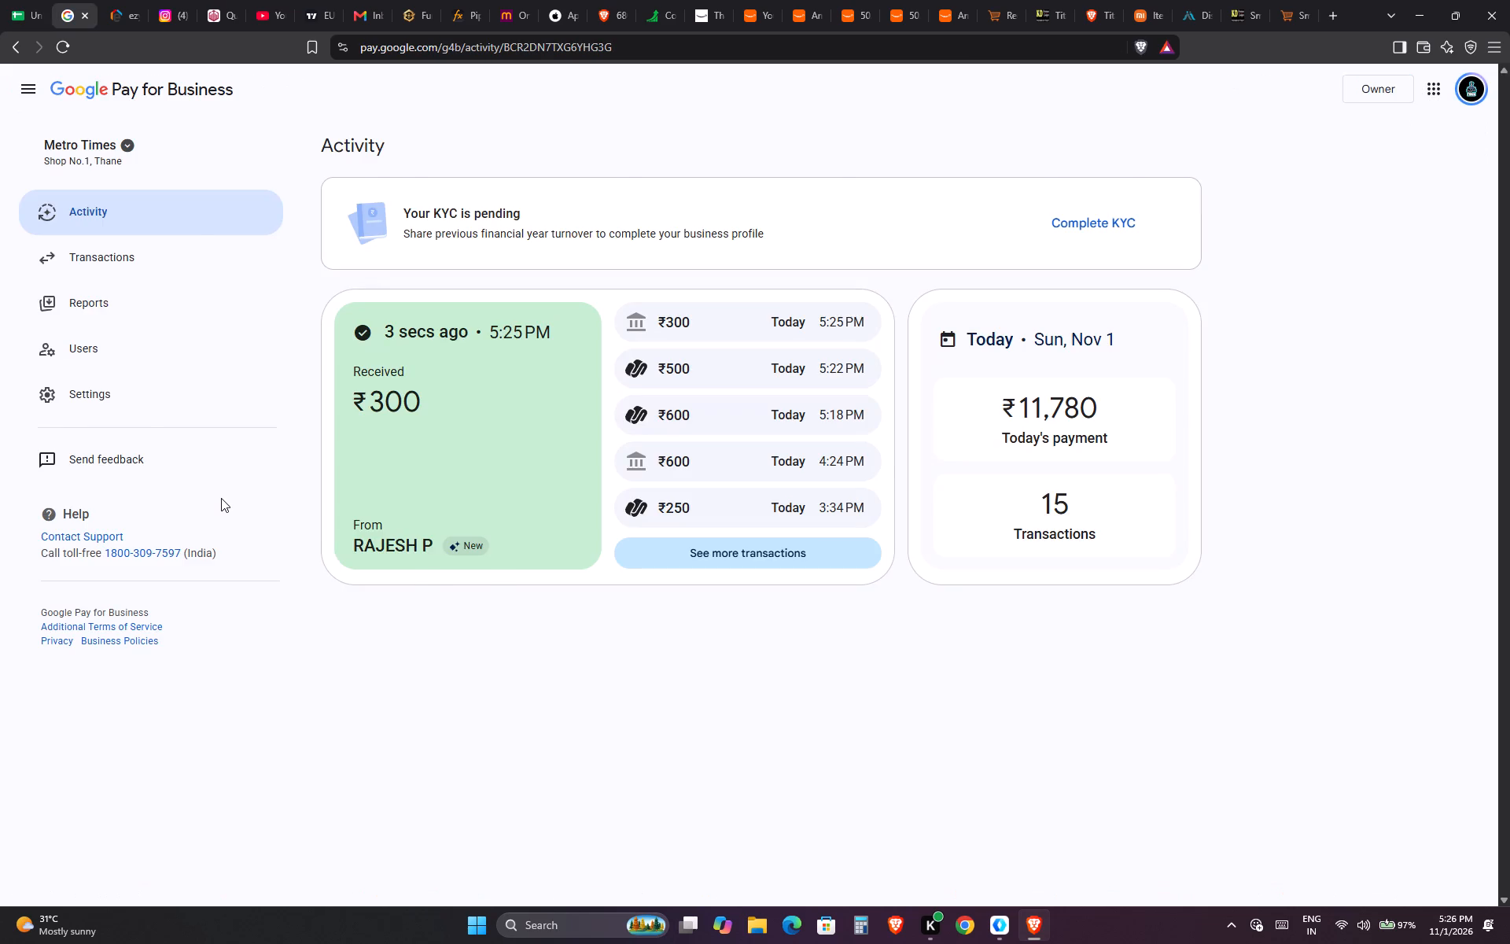
key("ctrl+shift+Tab")
Go to the last itemised Cash amount in the 11/1/26 block.
key("ctrl+Left")
key("Right")
key("ctrl+Down")
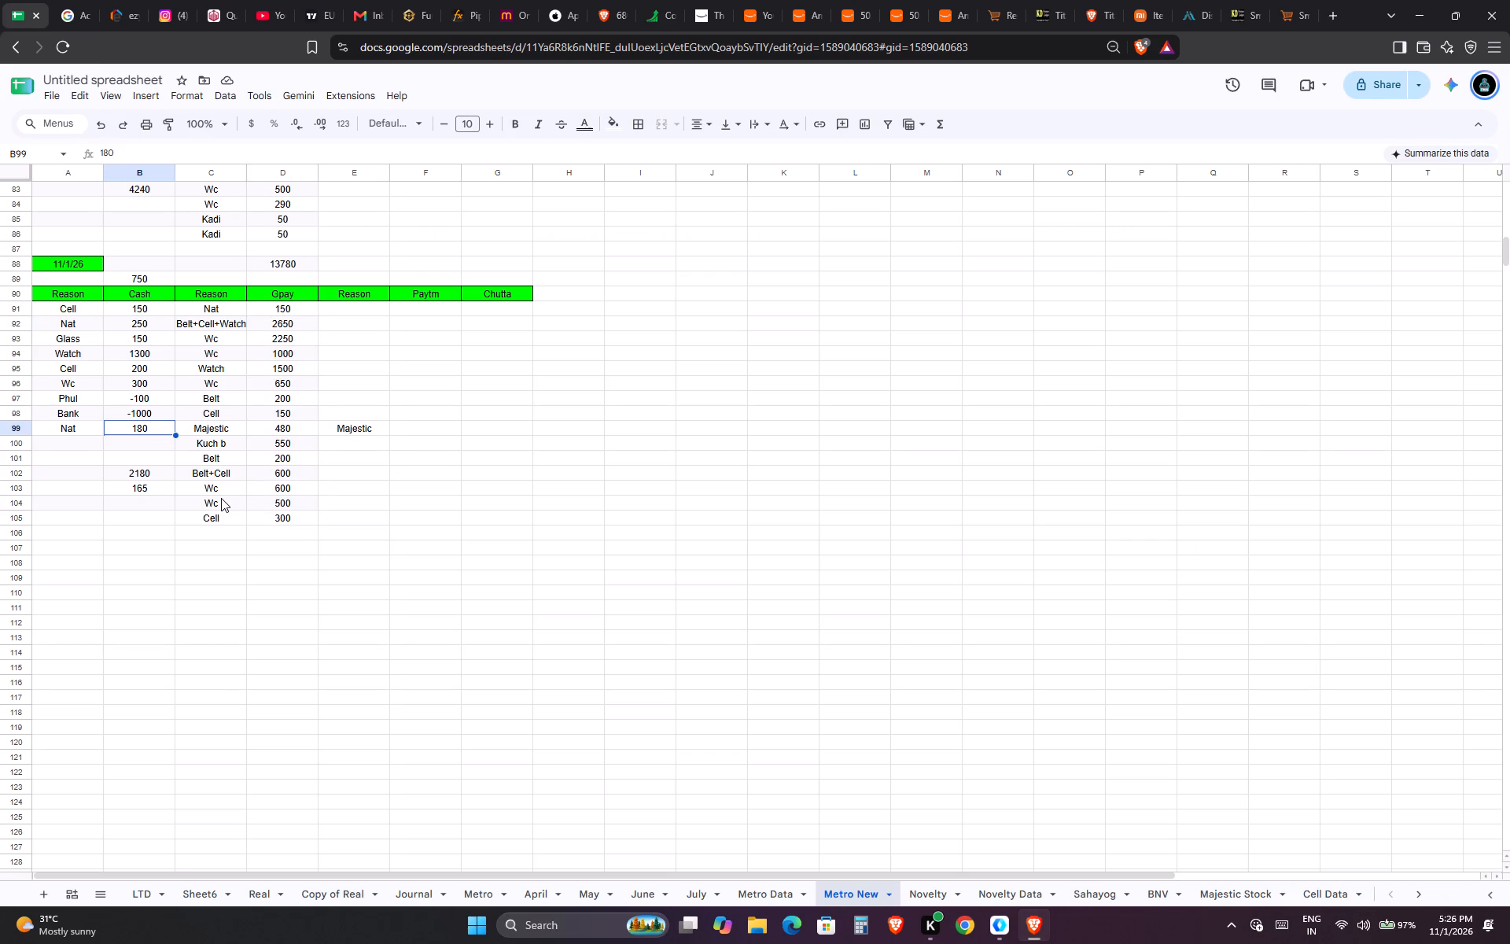
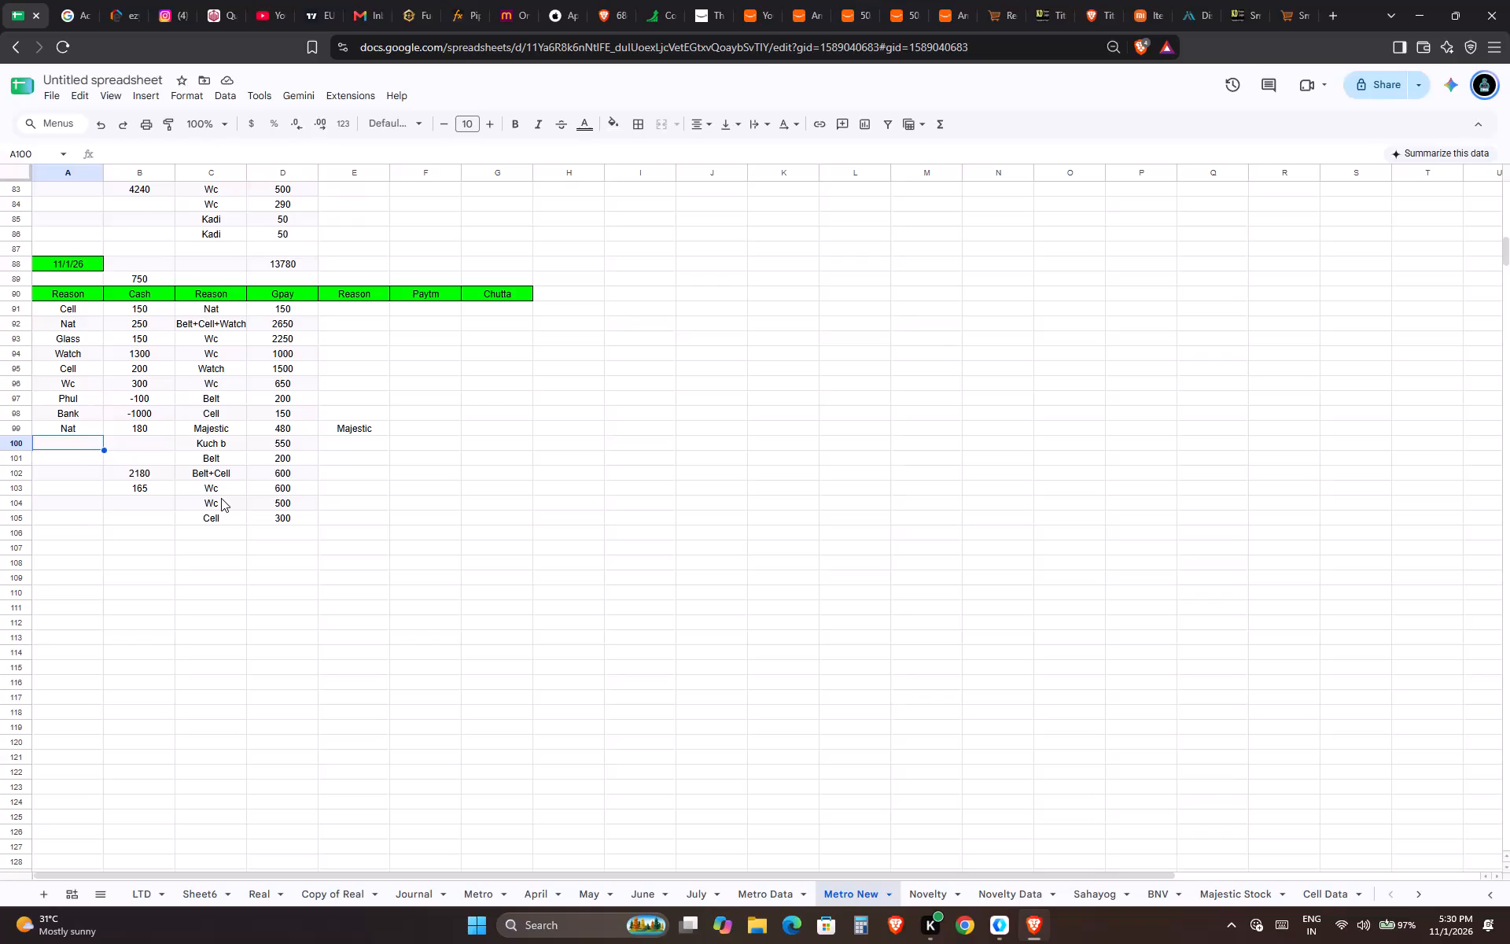
Record a Watch sale in the next 11/1/26 Cash row, entering 500 and correcting the amount to 300.
type("Watch")
key("Tab")
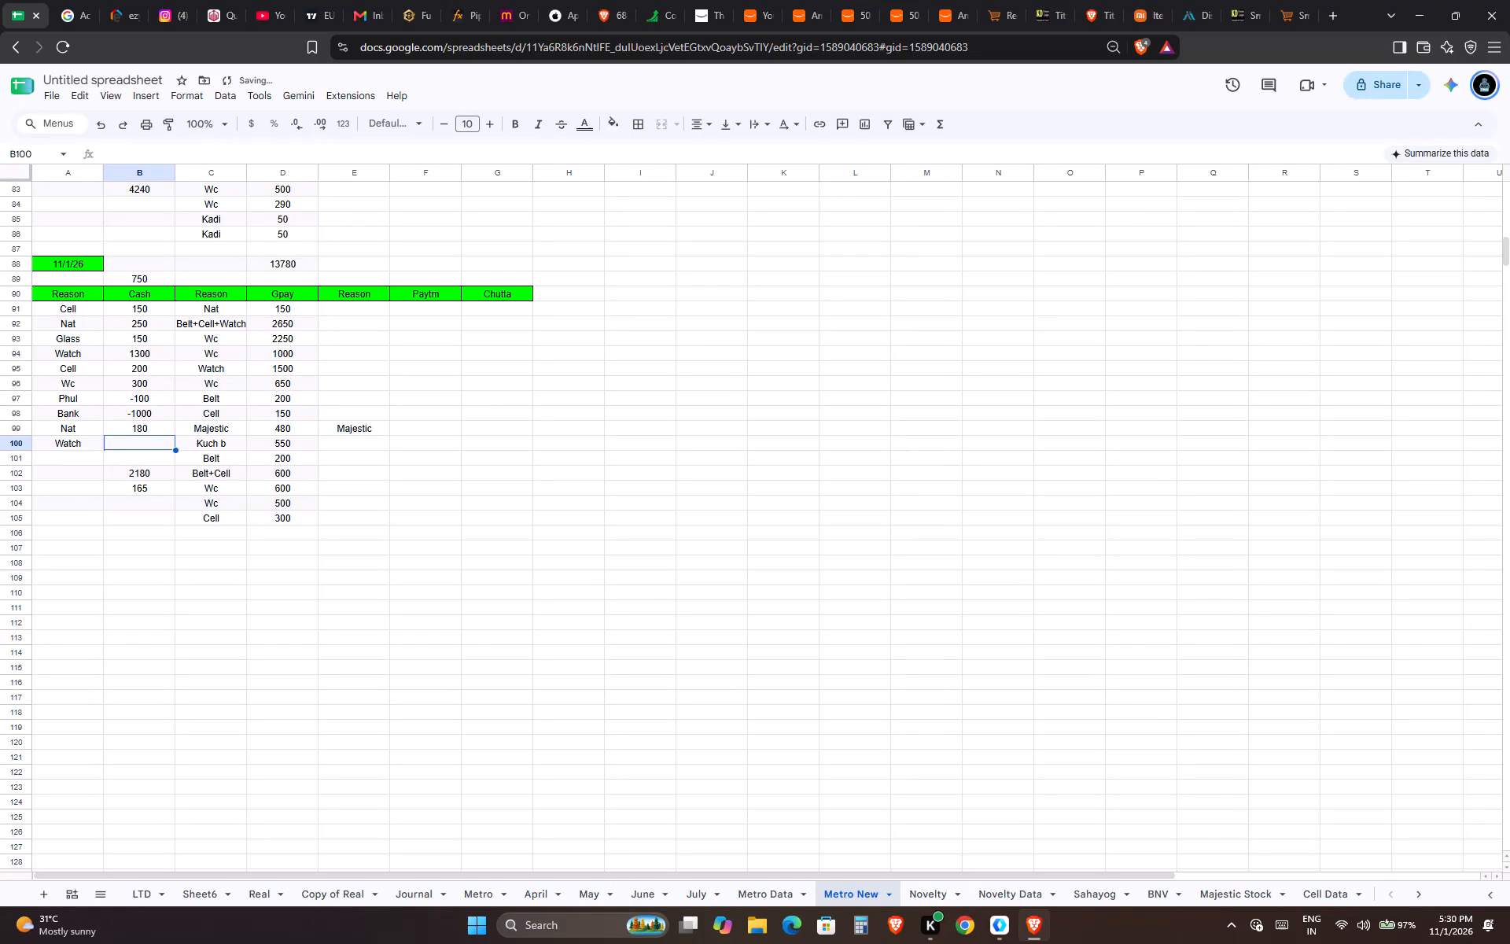
type("500")
key("Return")
key("Right")
key("Up")
type("300")
key("Return")
Subtract a further 300 in the cash reconciliation formula directly below the 11/1/26 Cash total.
key("Down")
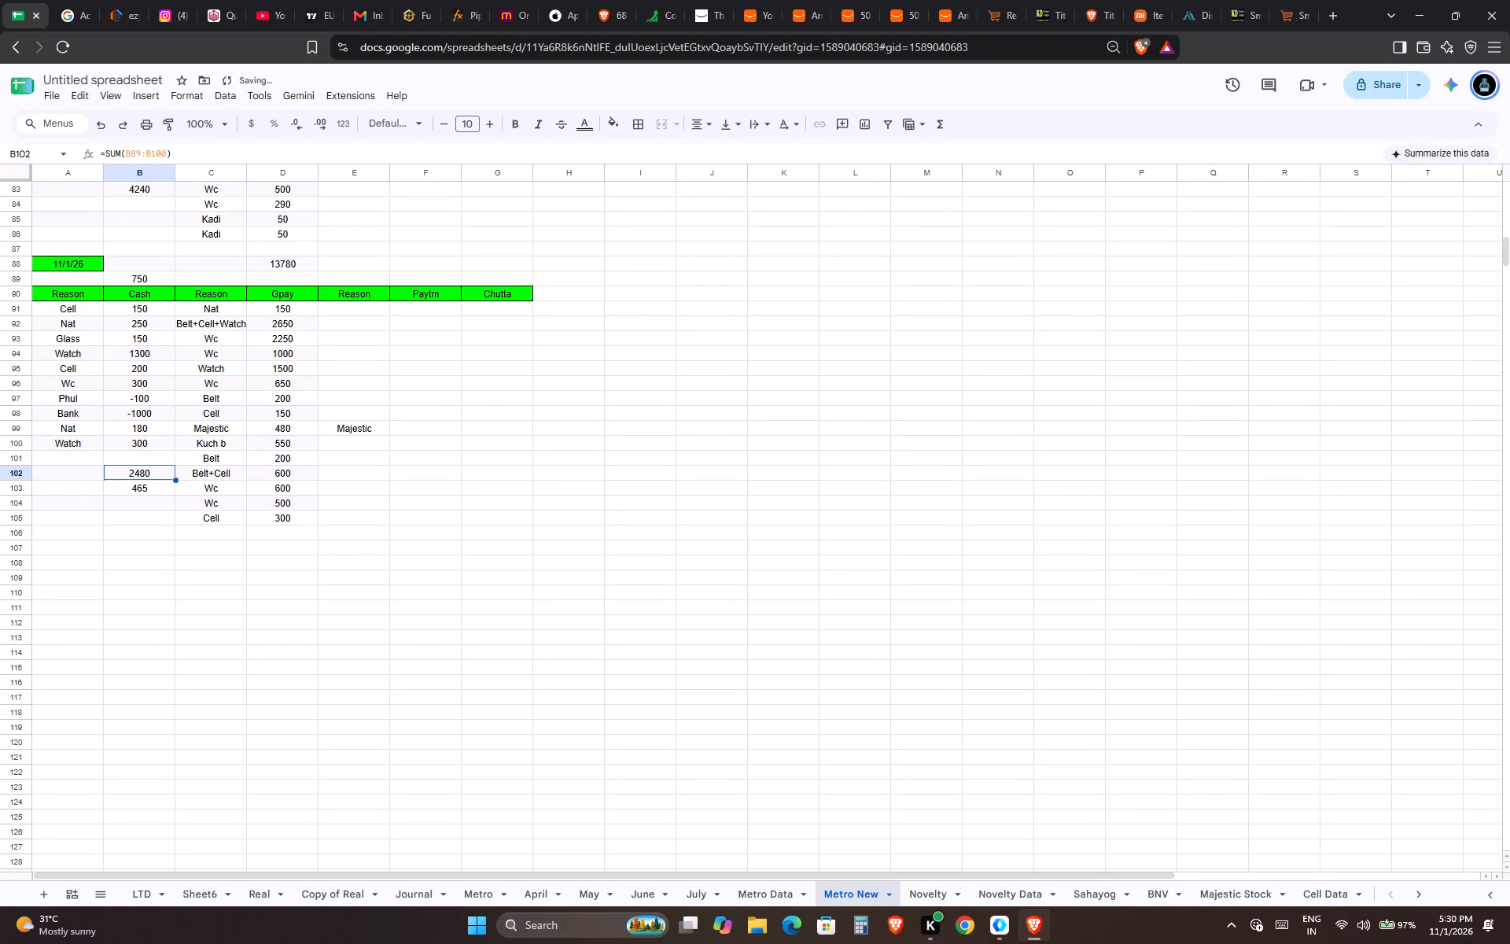
key("Right")
key("F2")
key("Tab")
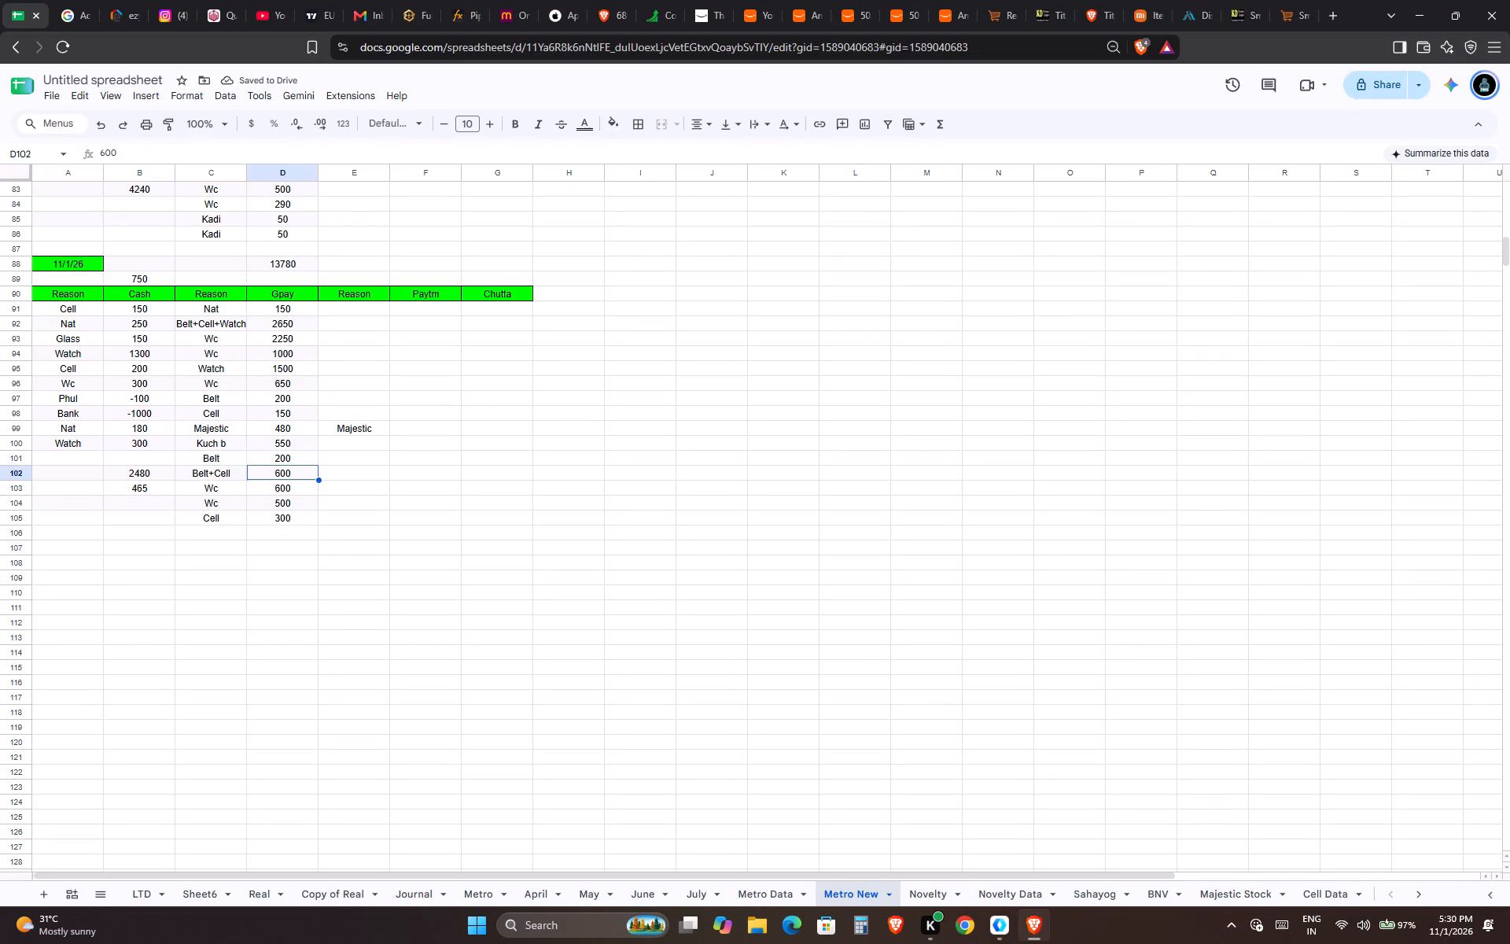
key("Down")
key("Down")
key("Left")
key("Left")
key("Up")
key("F2")
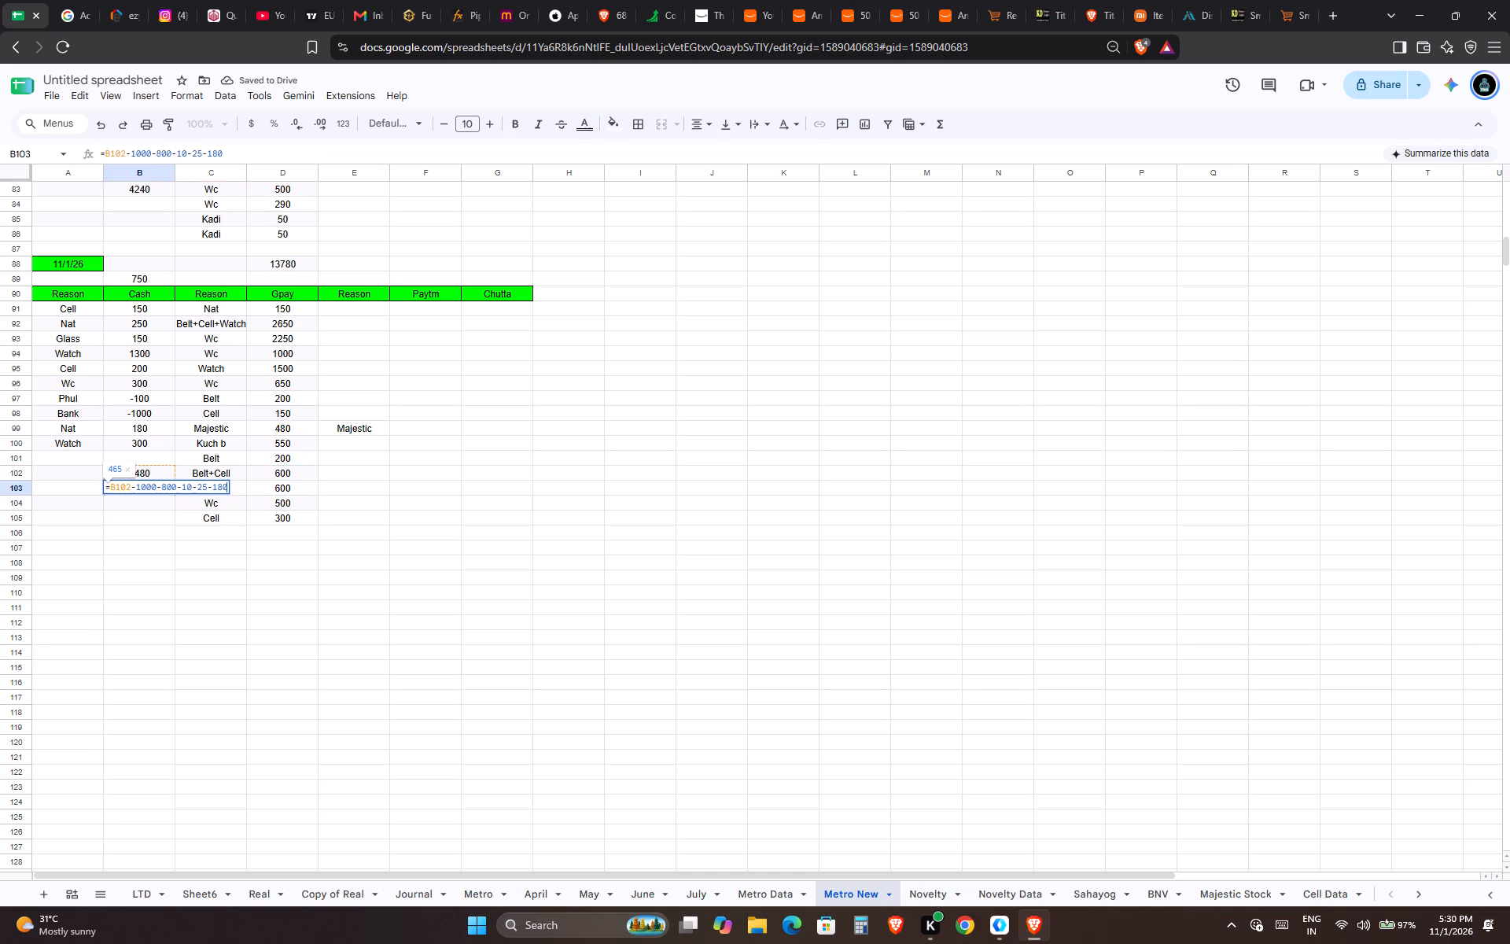
type("-300")
key("Return")
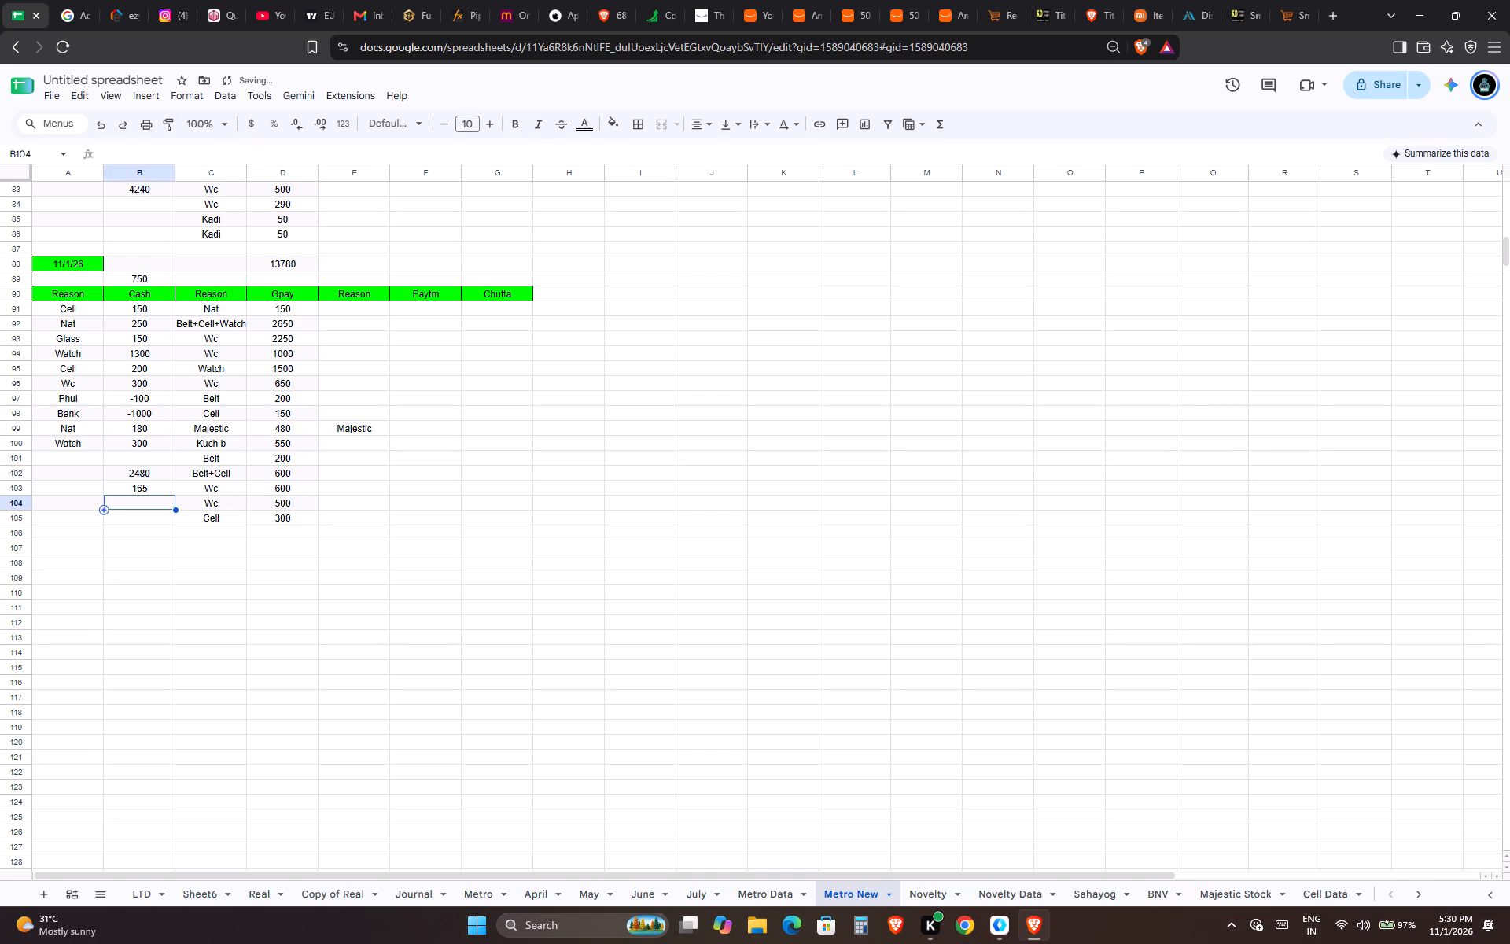
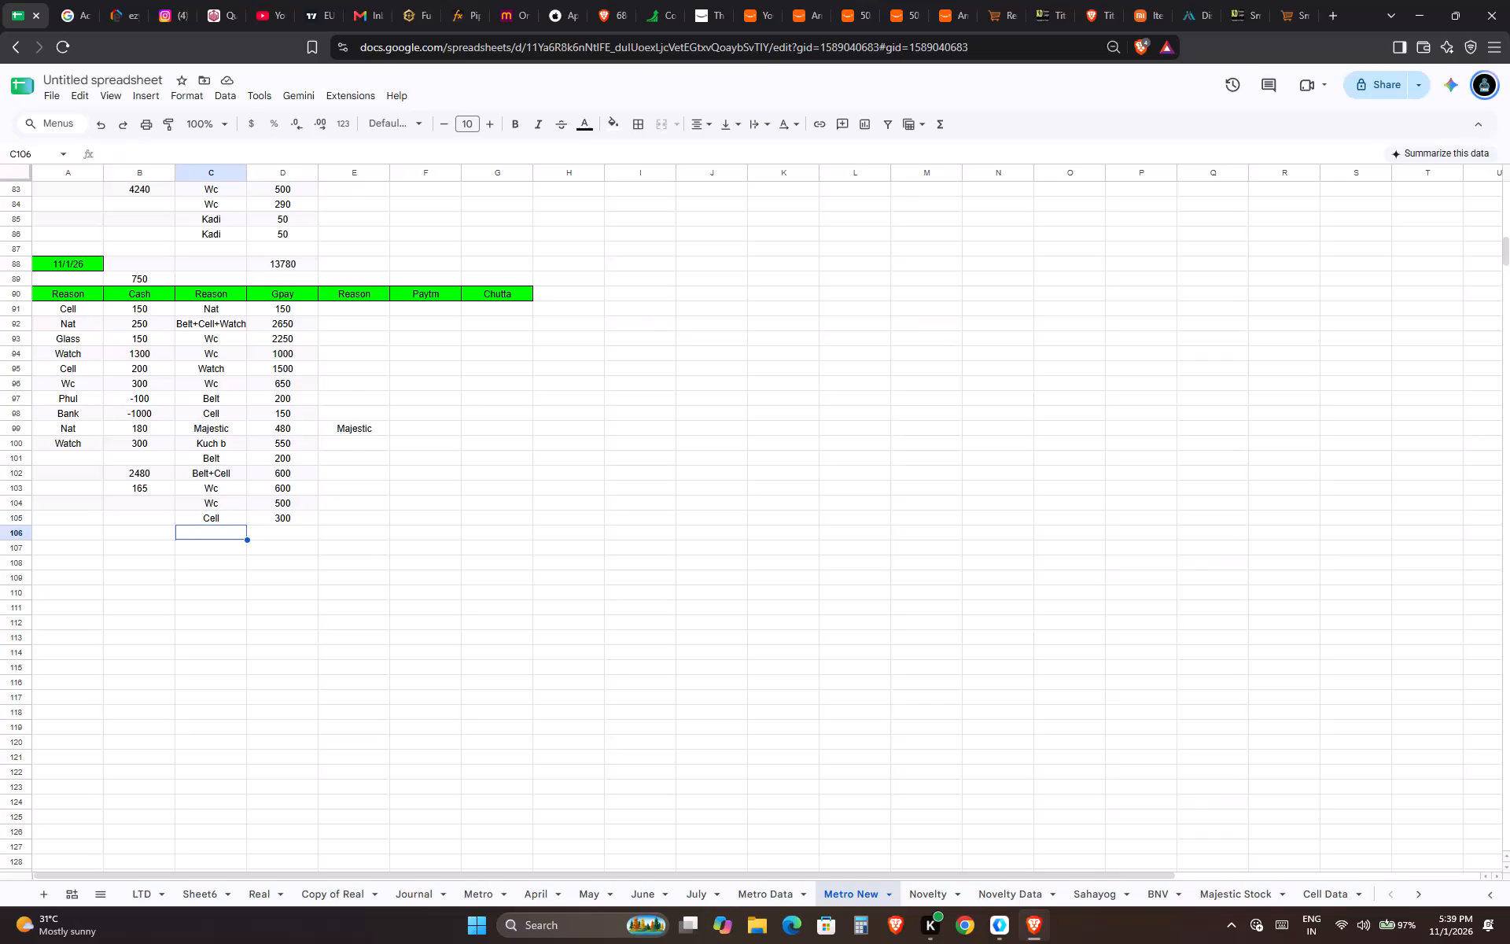
Record a Cell sale of 200 in the next 11/1/26 Gpay row and check the Google Pay for Business activity page.
key("ctrl+d")
key("Right")
type("200")
key("Return")
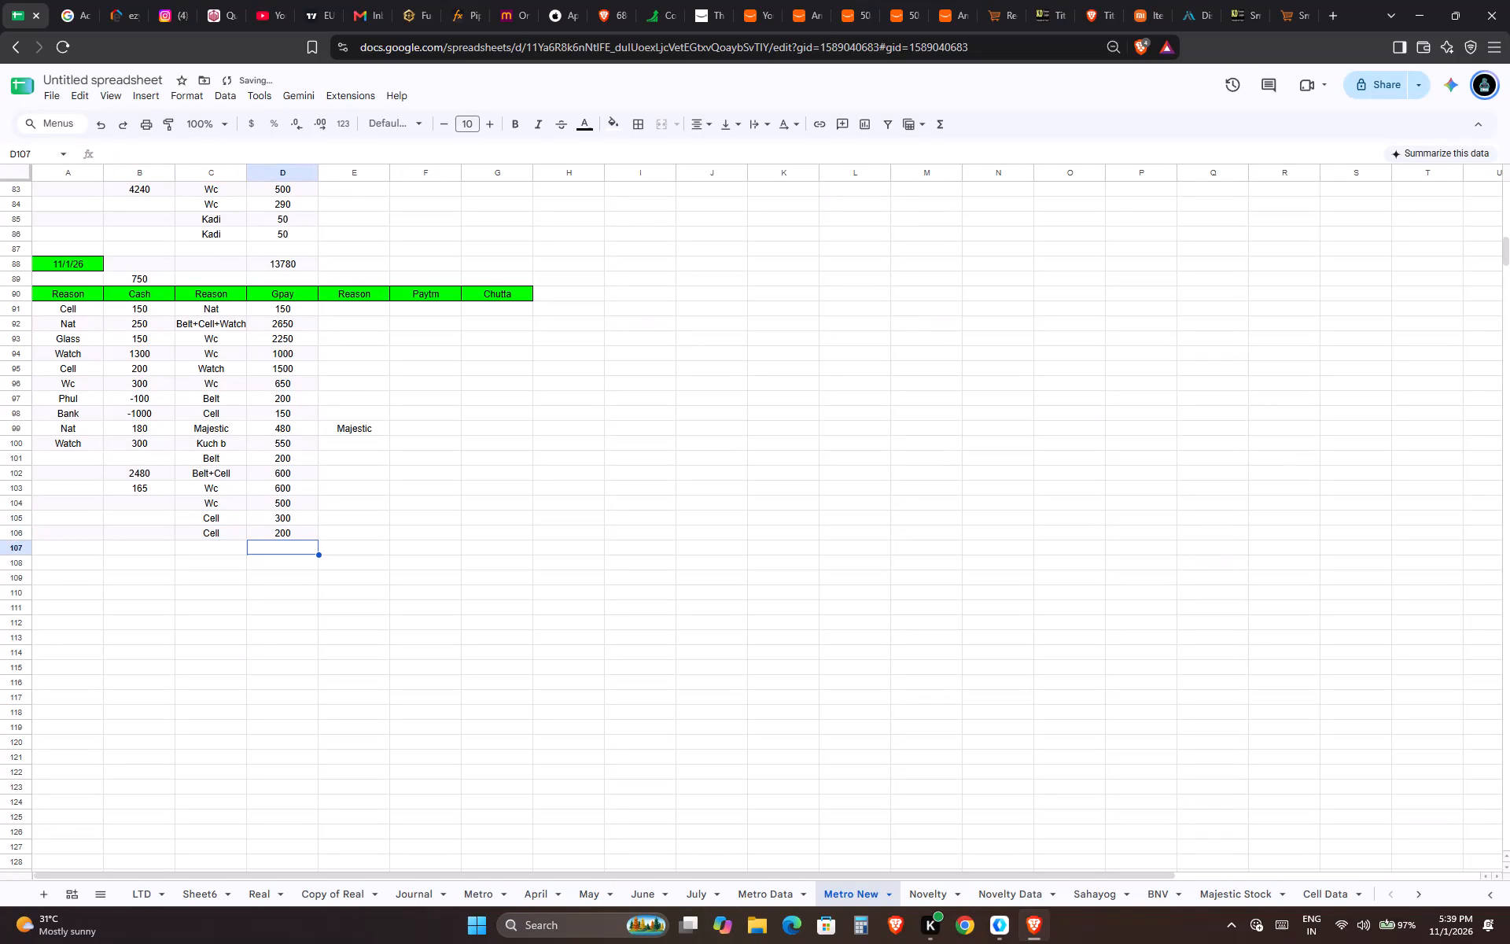
key("Up")
key("ctrl+Tab")
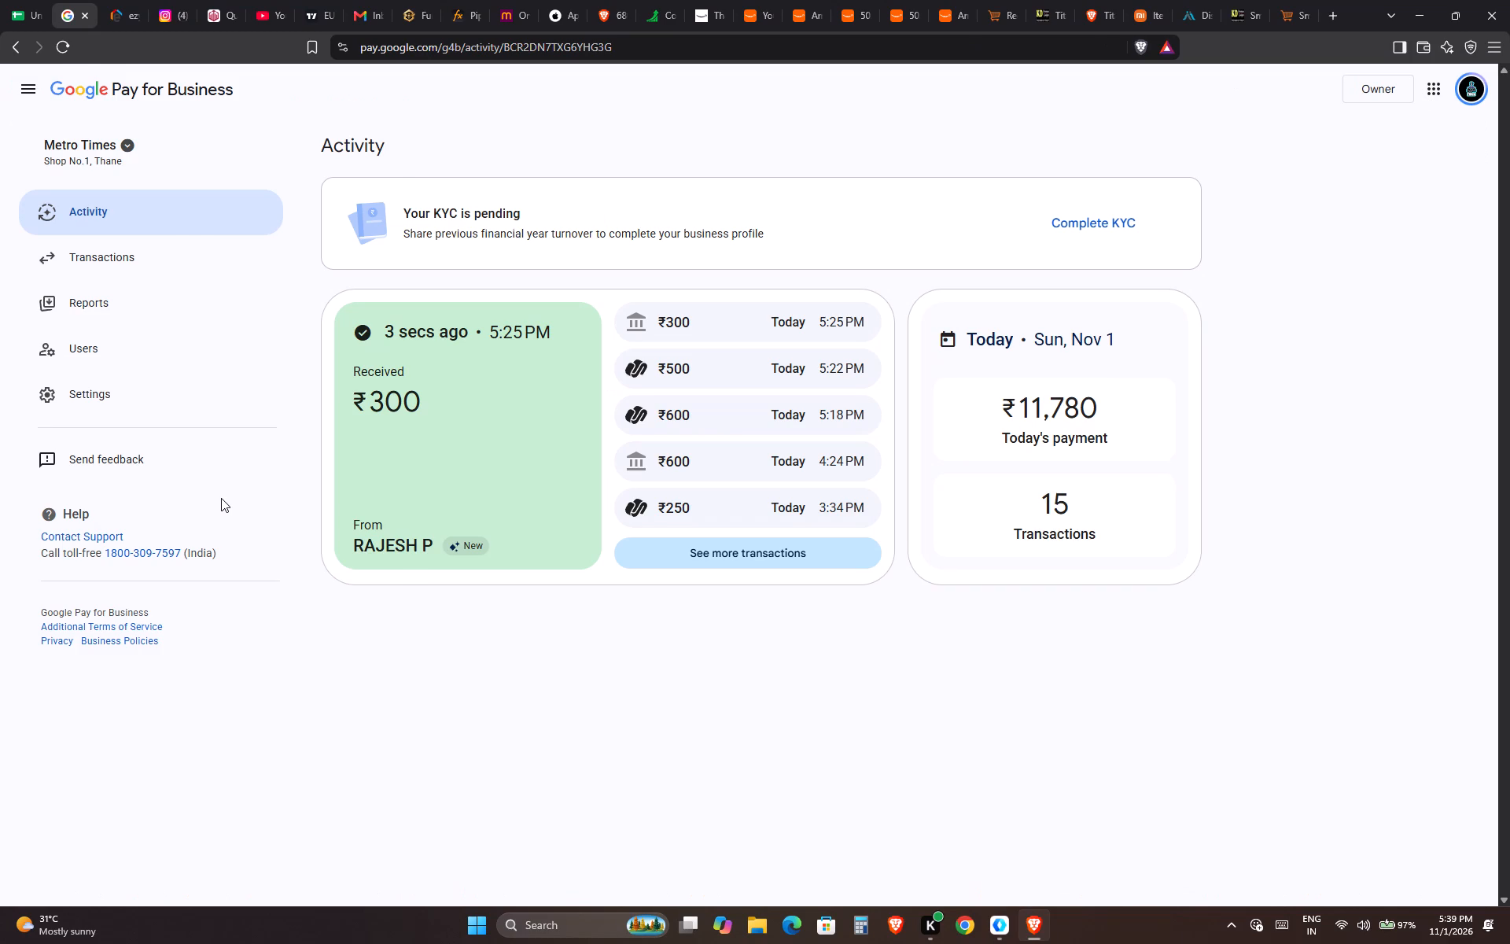
key("ctrl+shift+Tab")
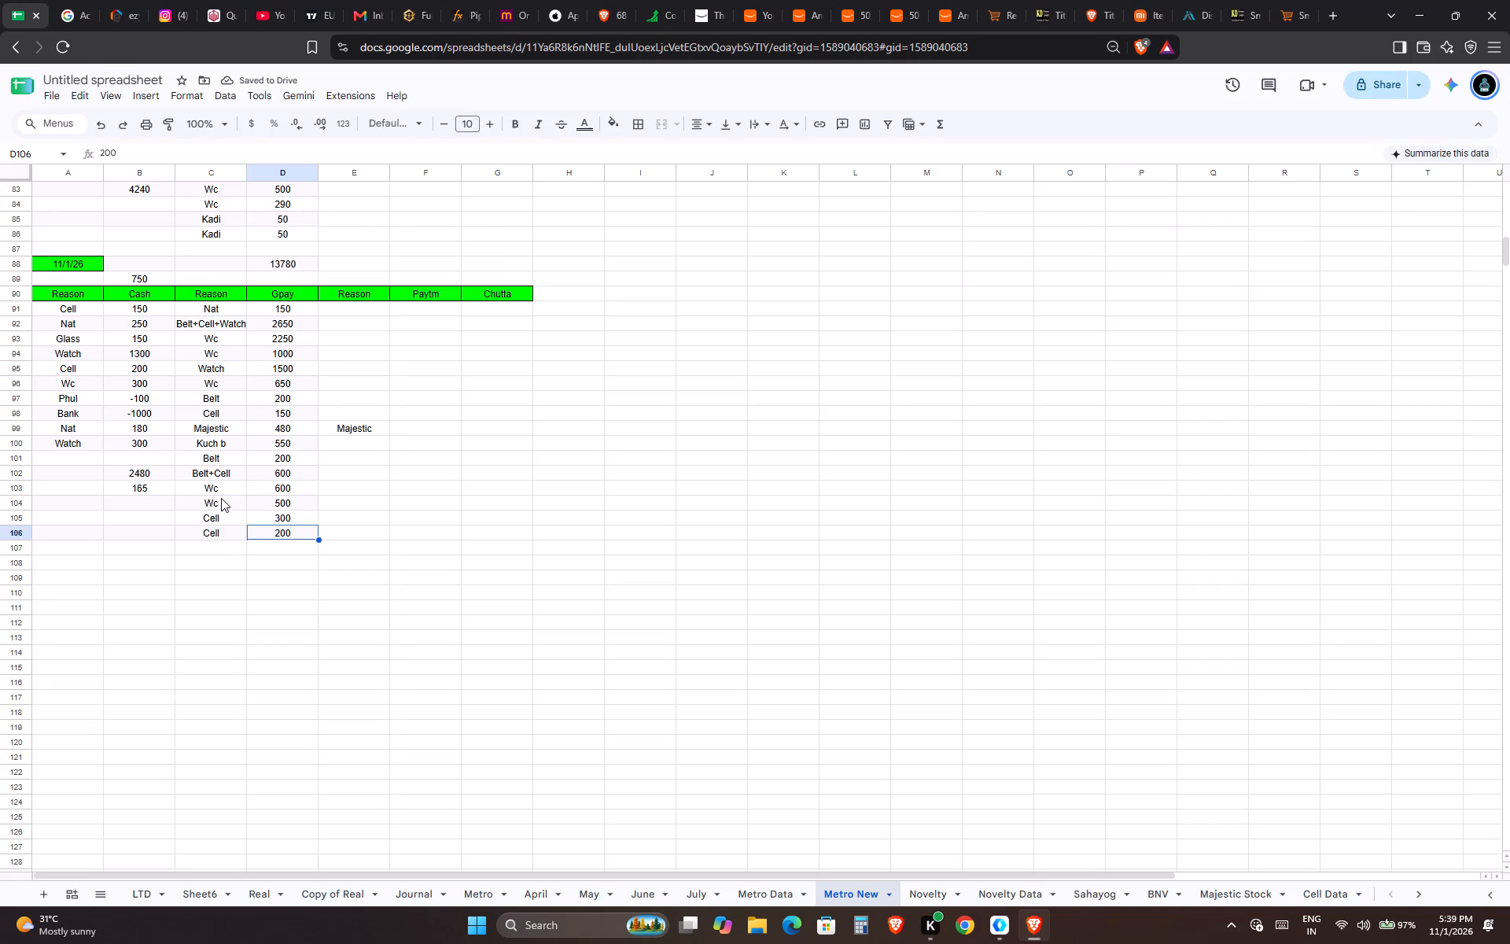
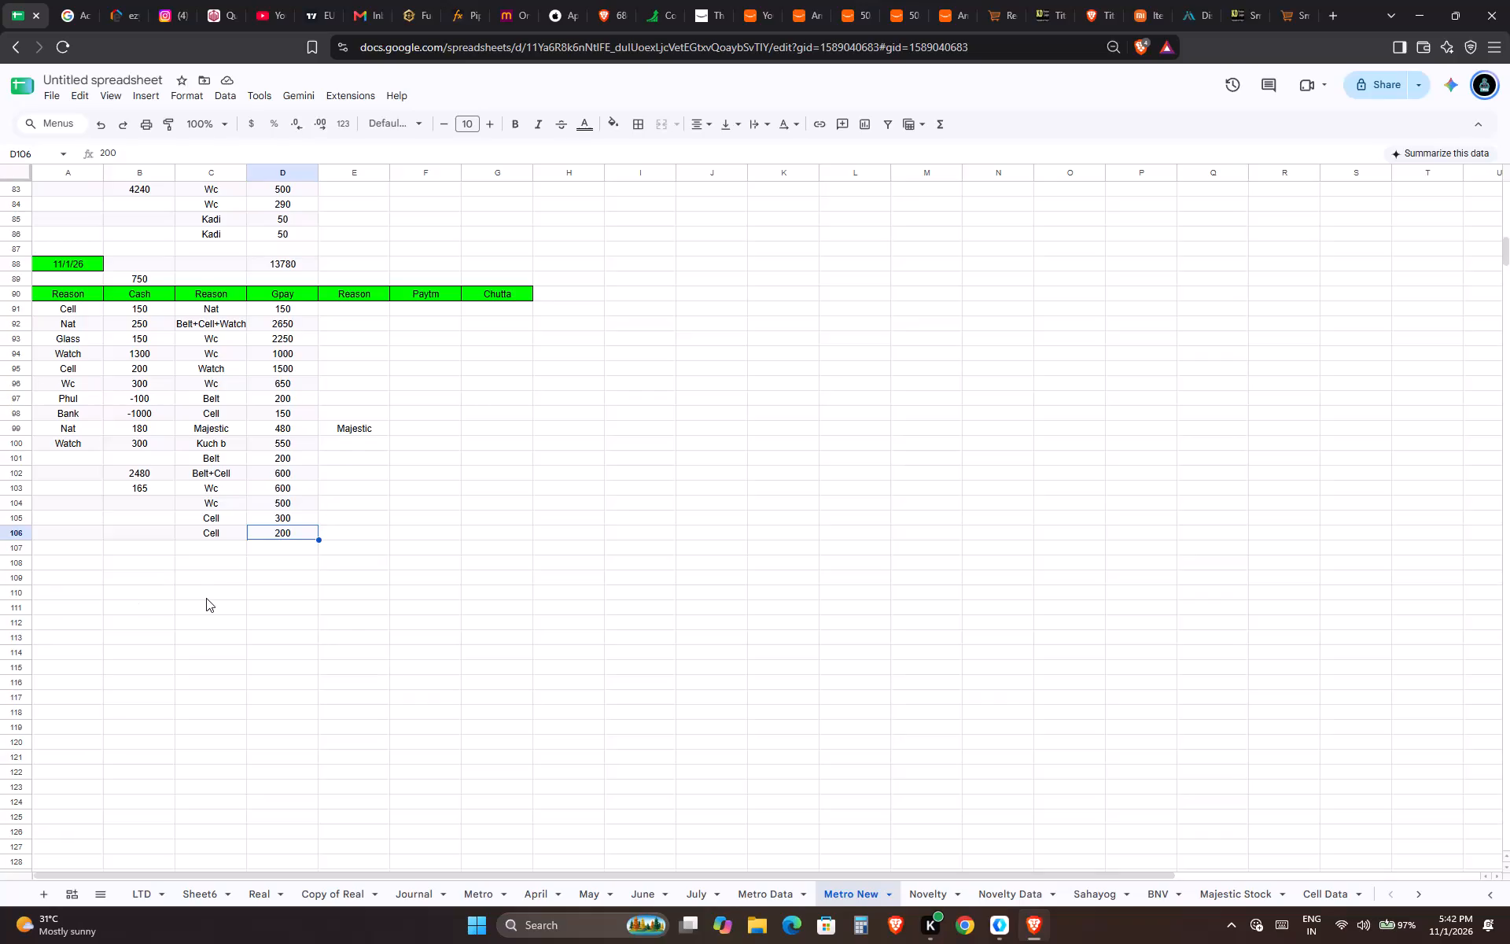
Save the spreadsheet and check the recent payments on the Google Pay for Business activity page against the Metro New sheet.
key("ctrl+s")
key("ctrl+Tab")
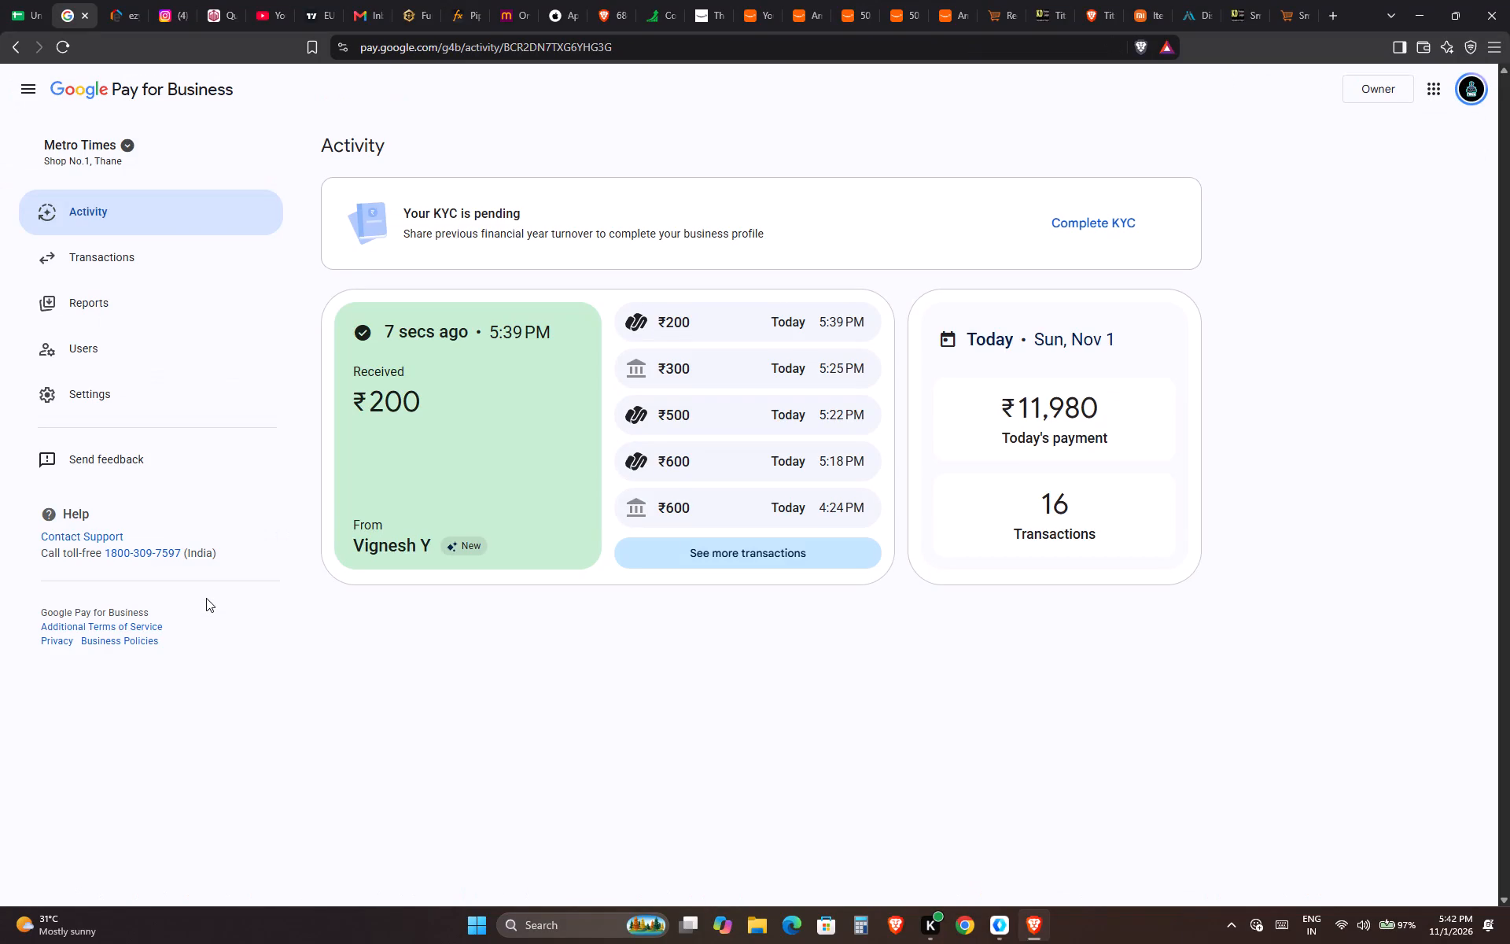
key("ctrl+shift+Tab")
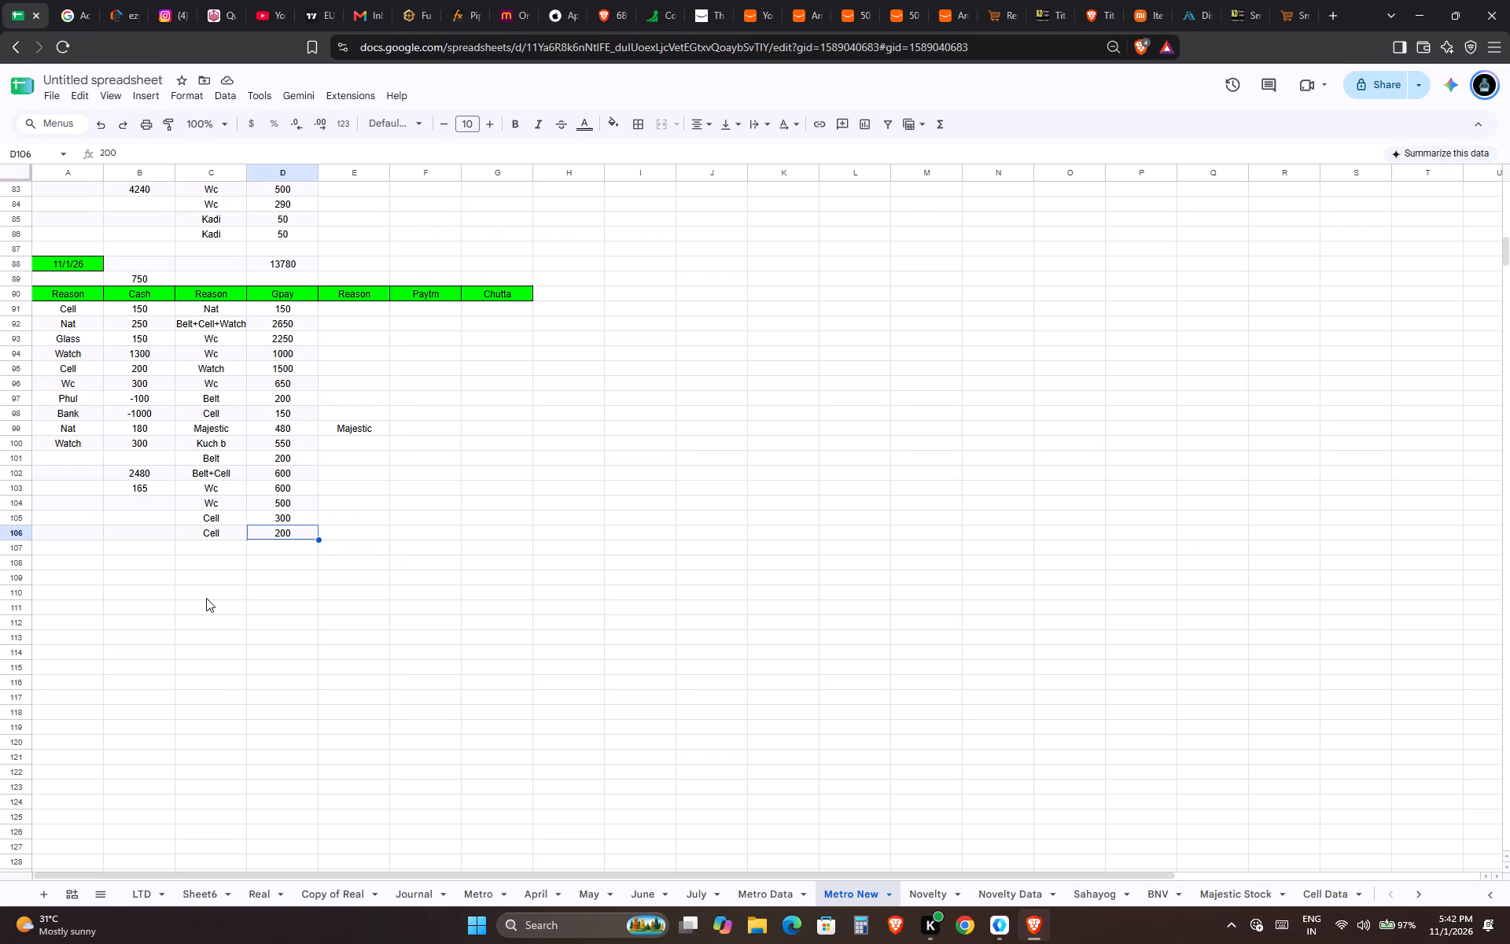
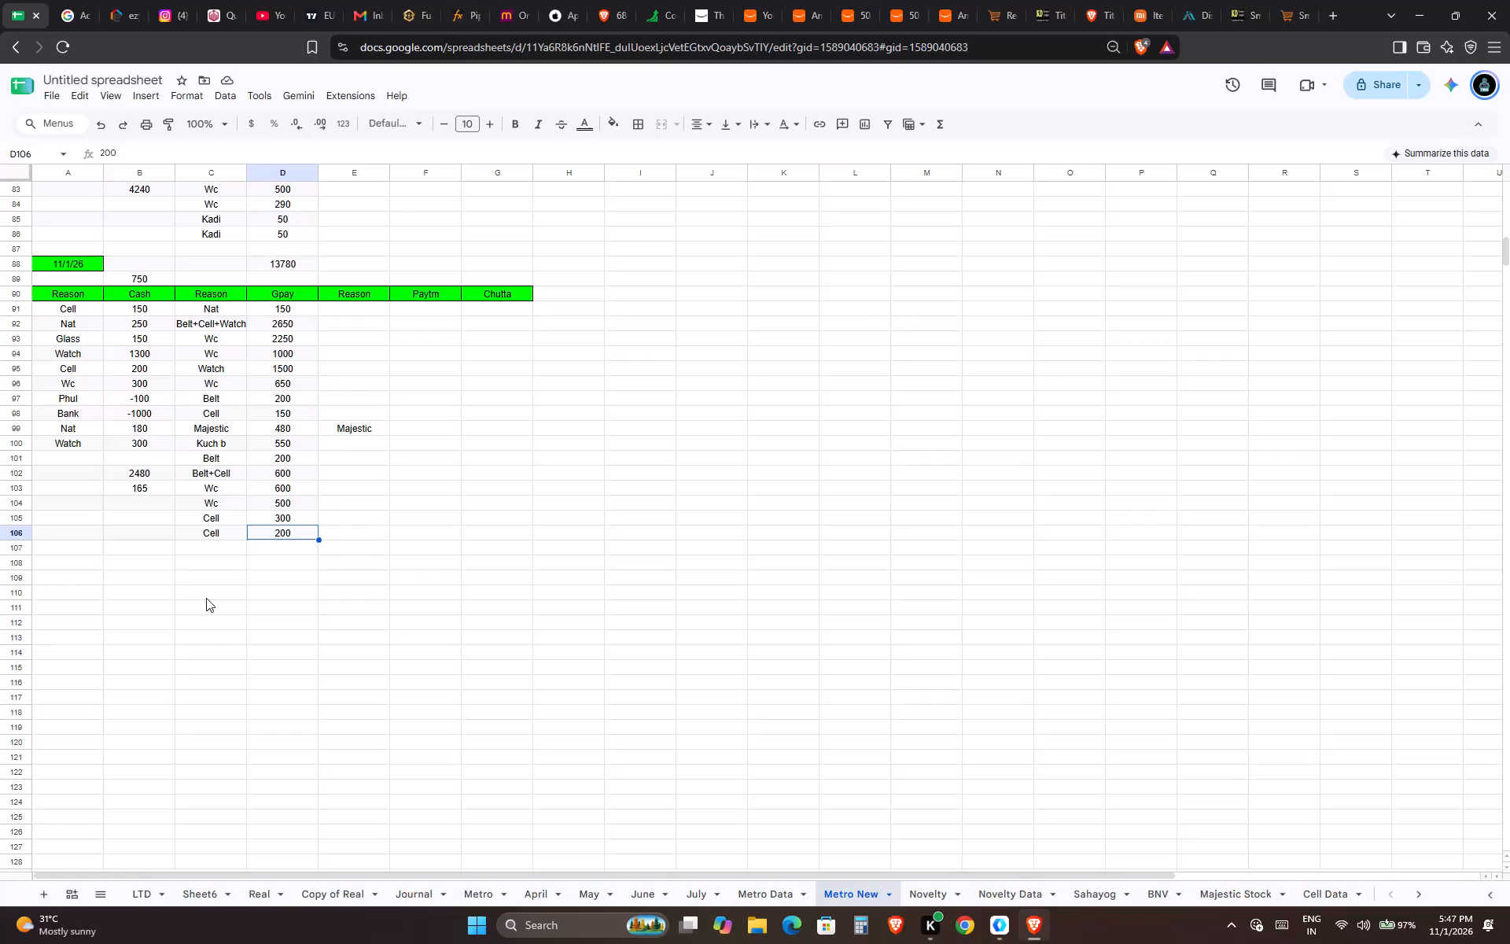
Switch to the CP ezyKam+ camera page and open the live video feeds for All Devices.
key("ctrl+Tab")
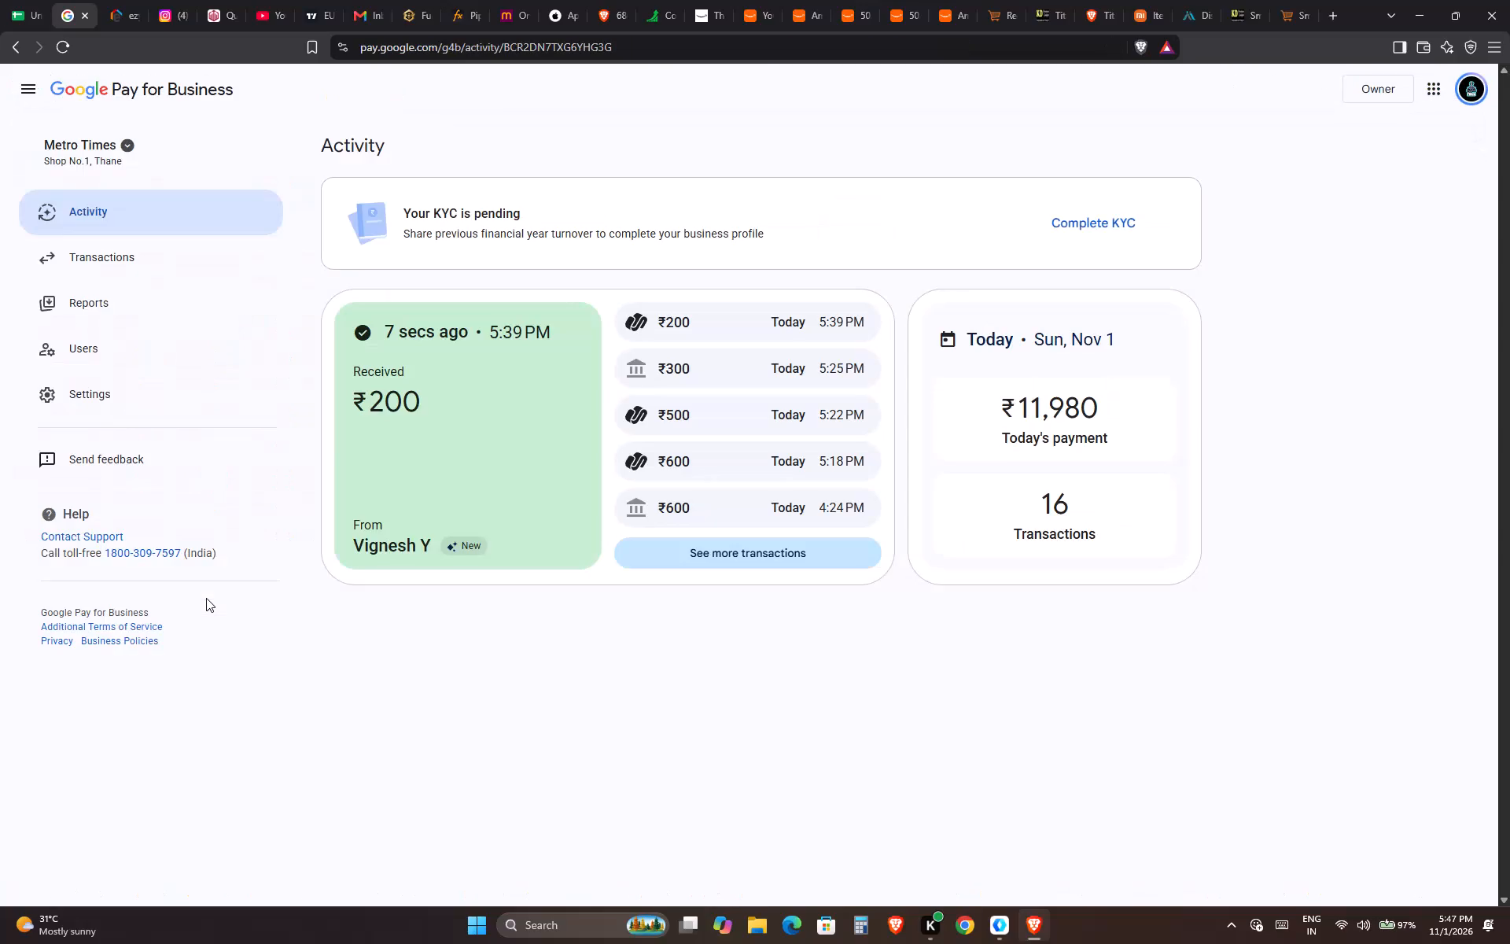
key("ctrl+Tab")
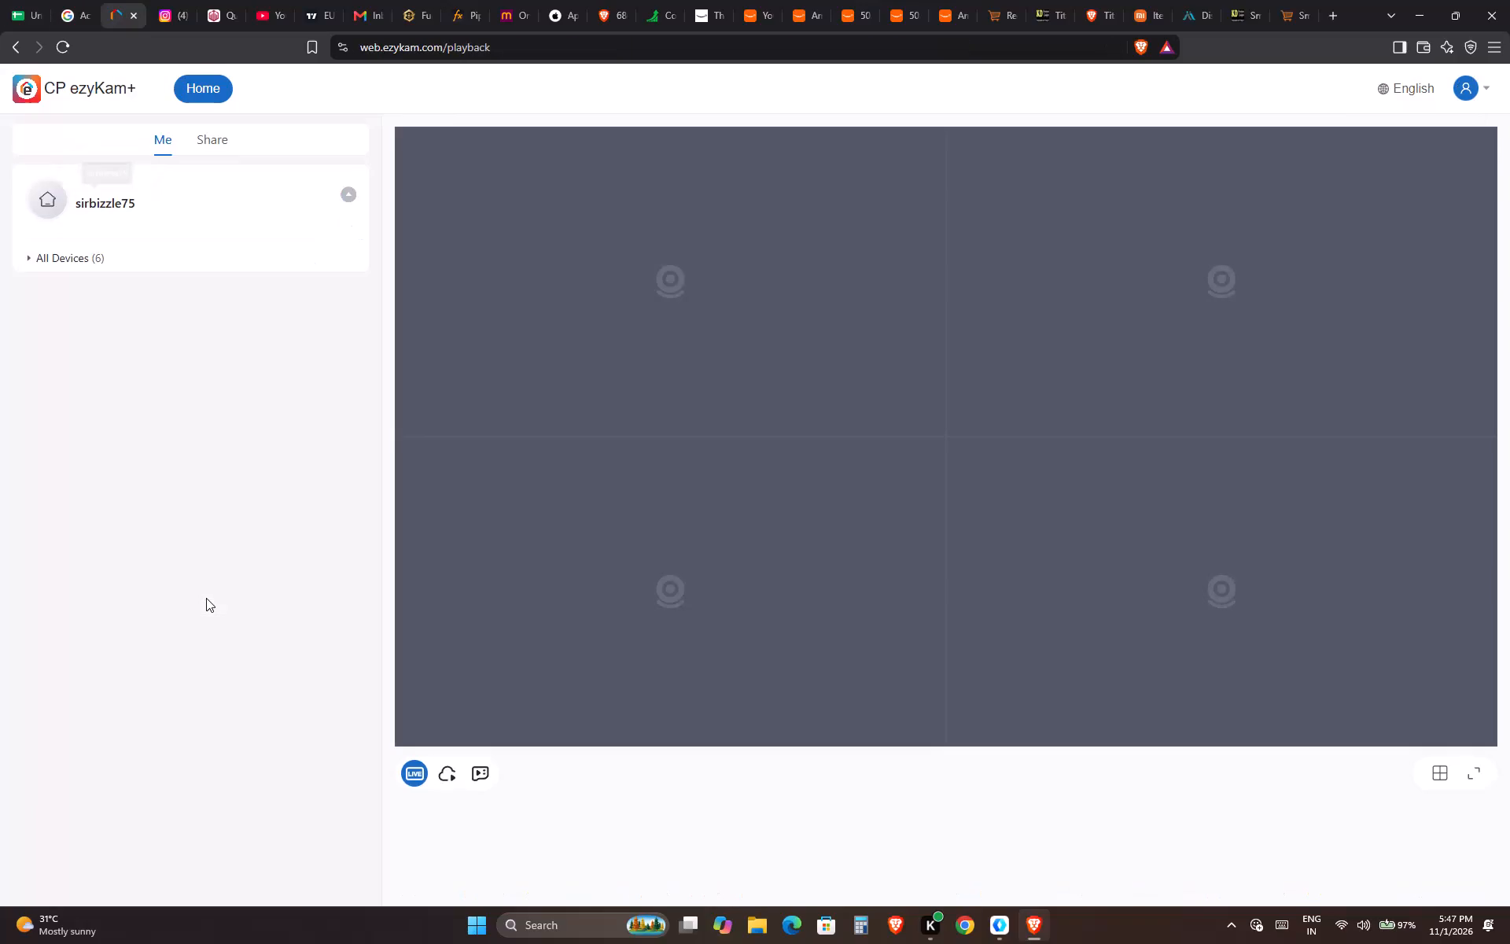
double_click(66, 260)
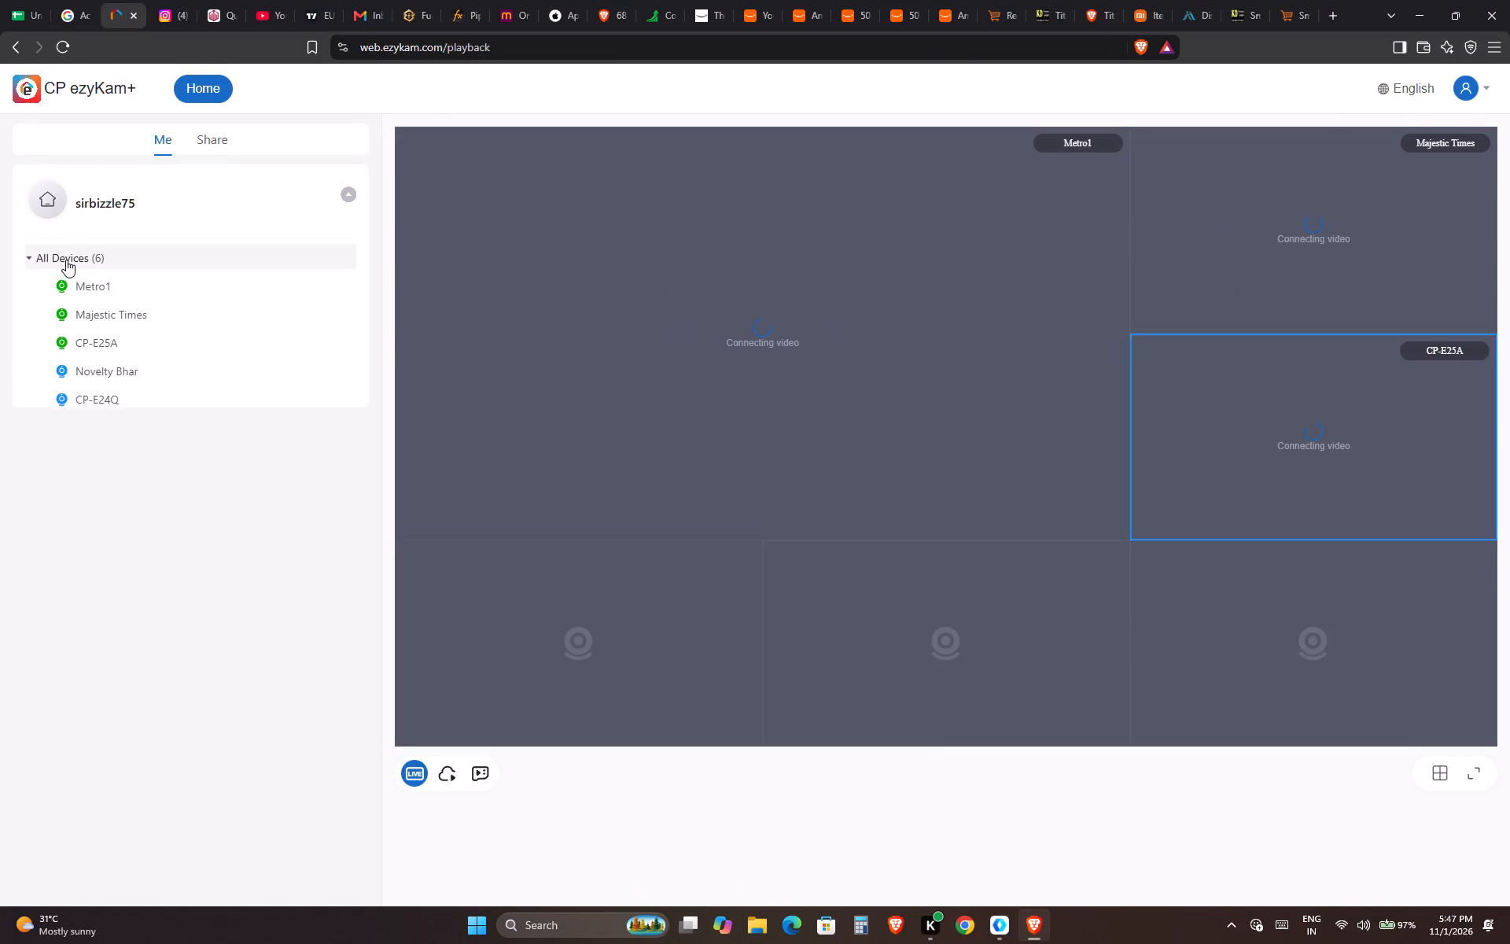
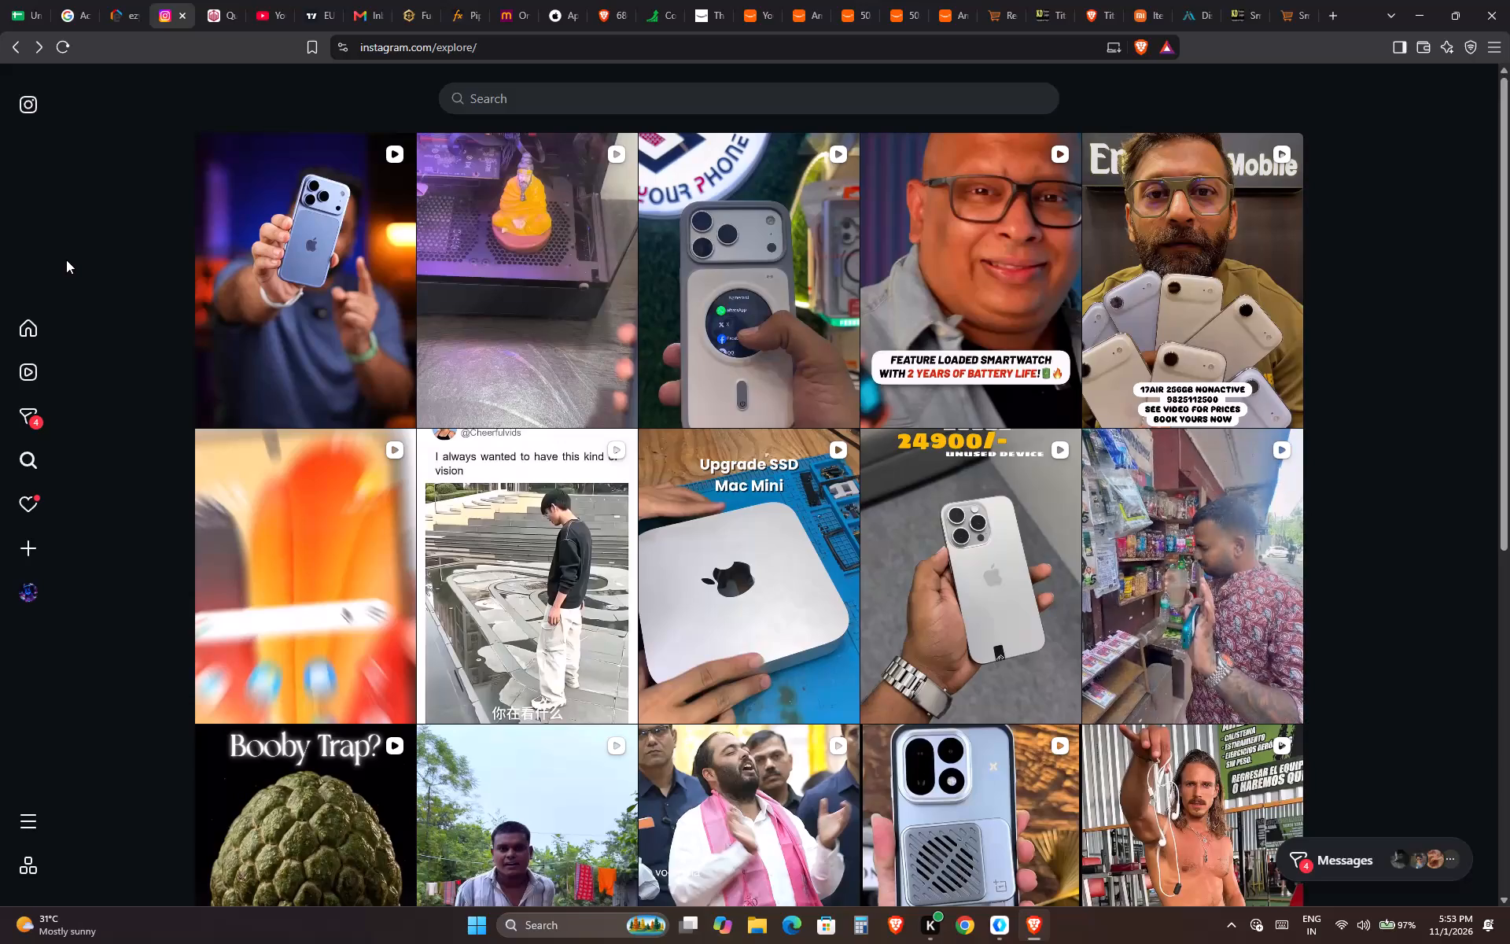
Return to the Google Pay for Business activity page to check the latest payments received.
key("ctrl+shift+Tab")
key("ctrl+shift+Tab")
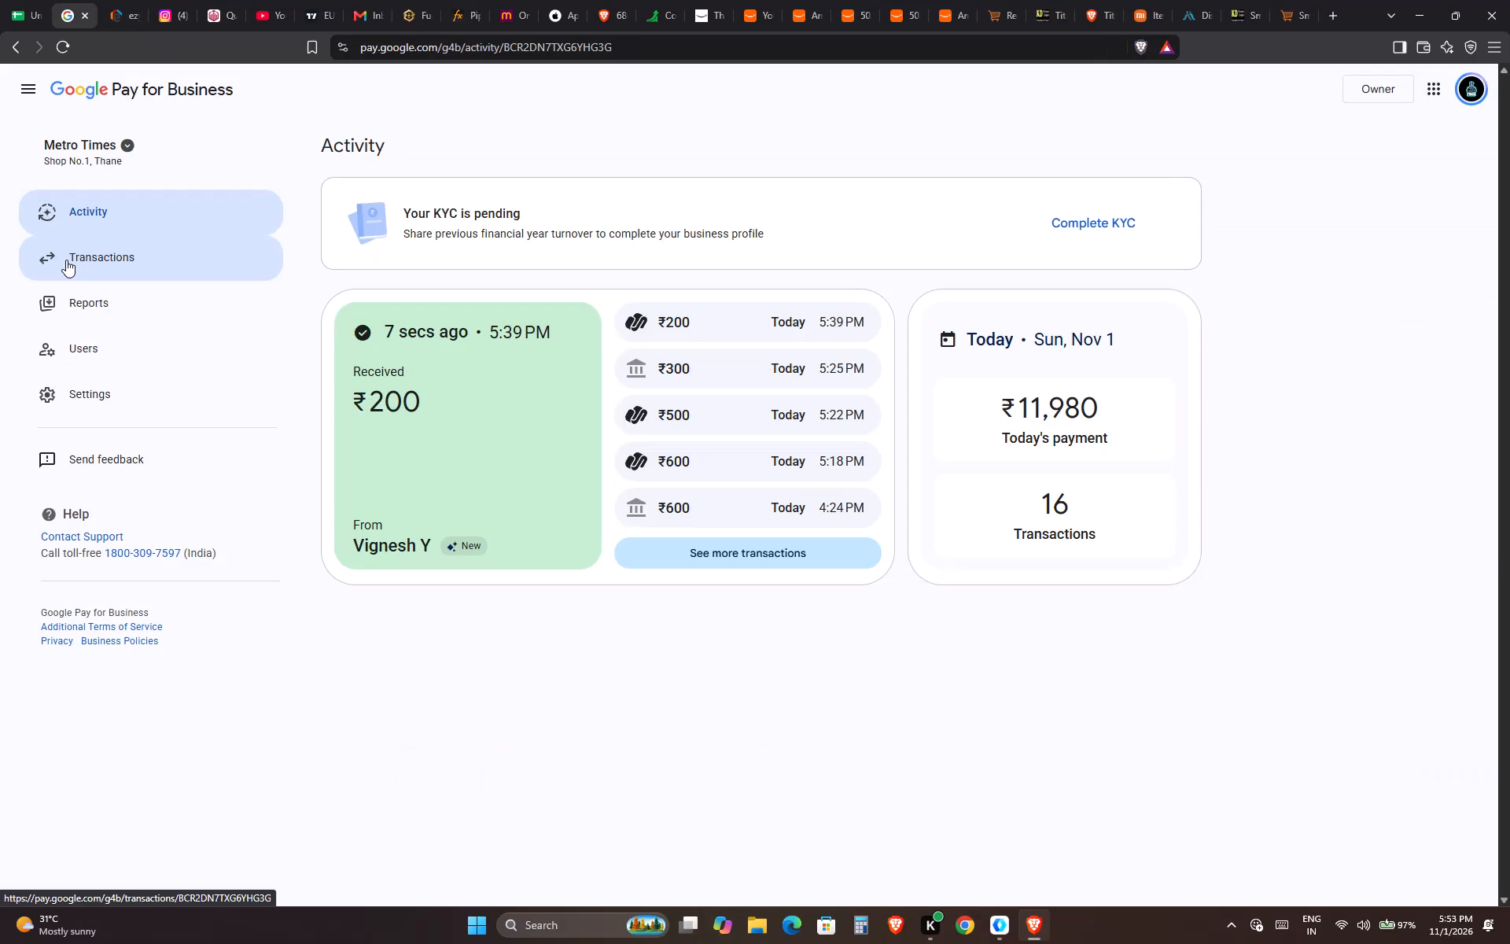
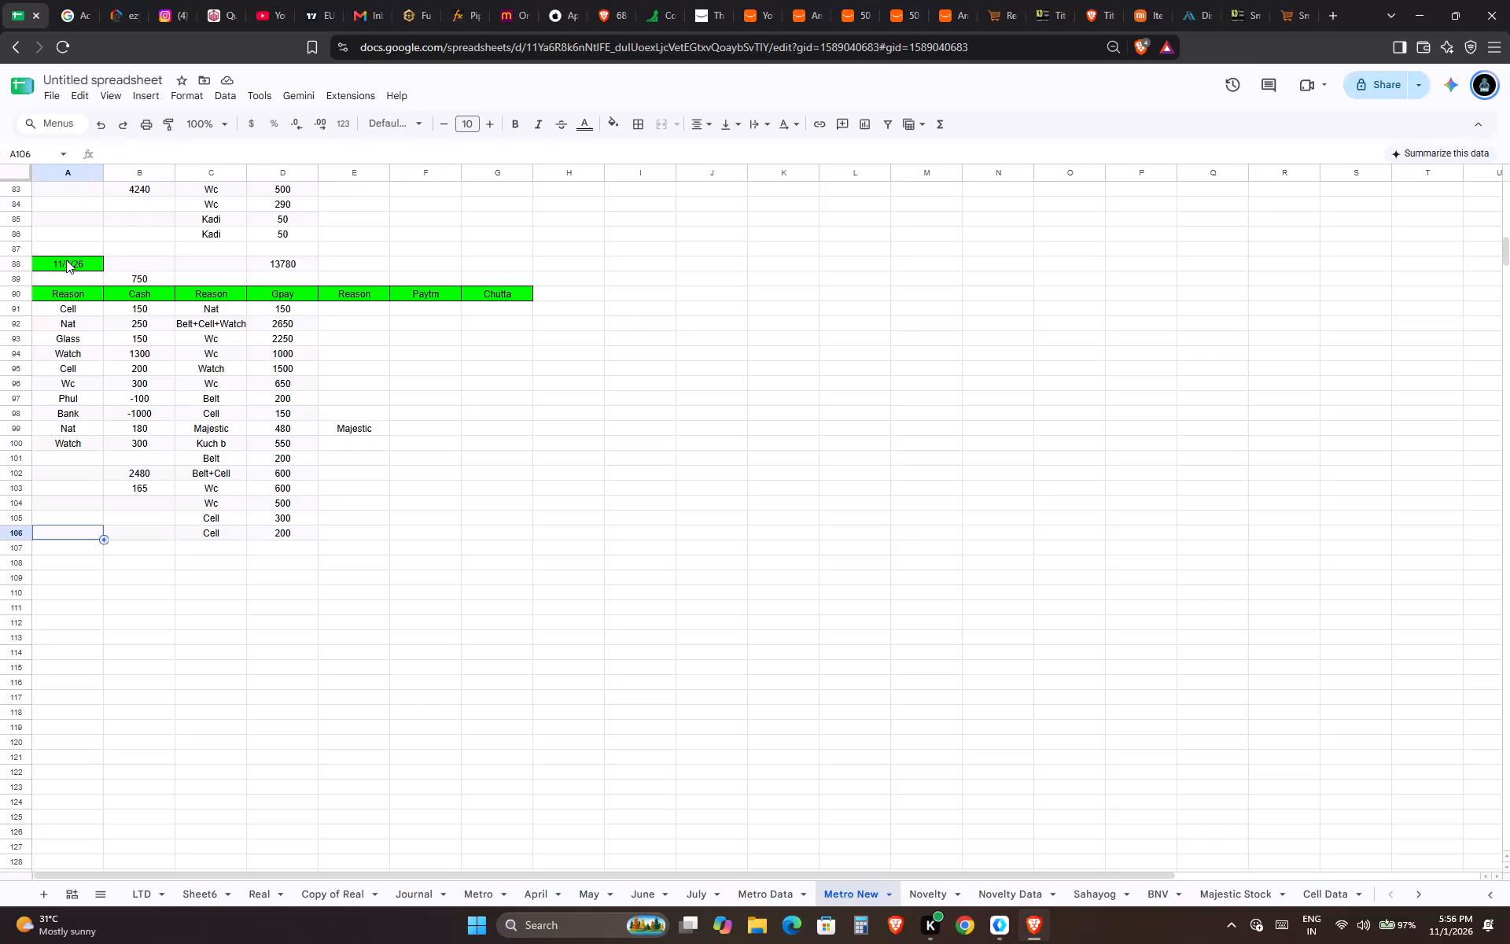
Add a cash entry in row 101 of the 11/1/26 block with reason Cell and amount 150.
key("Down")
type("Ce")
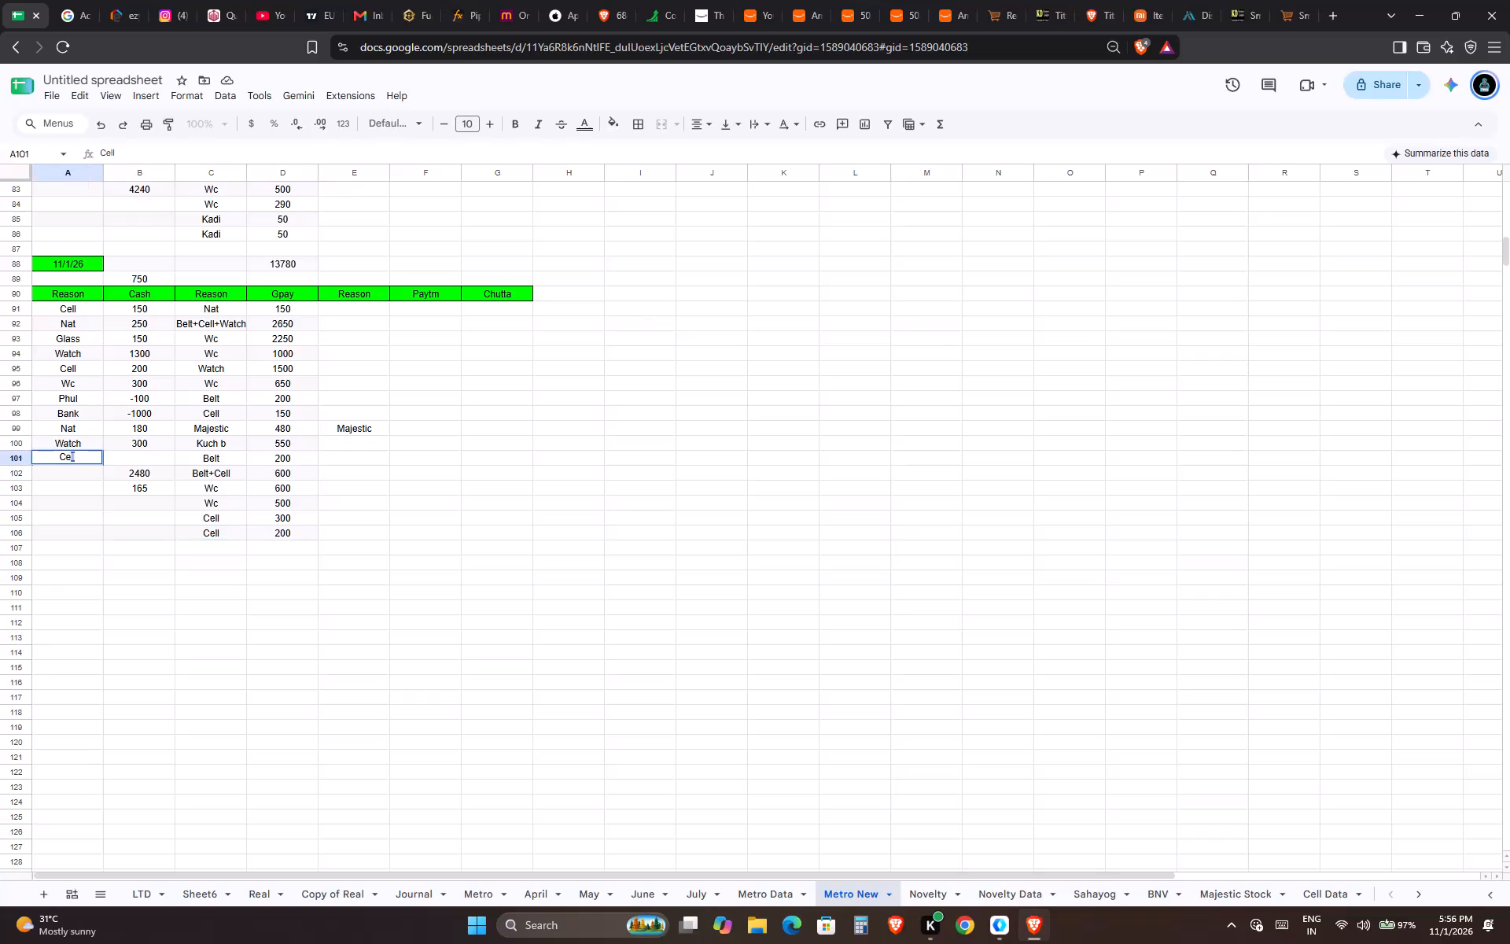
key("Tab")
type("150")
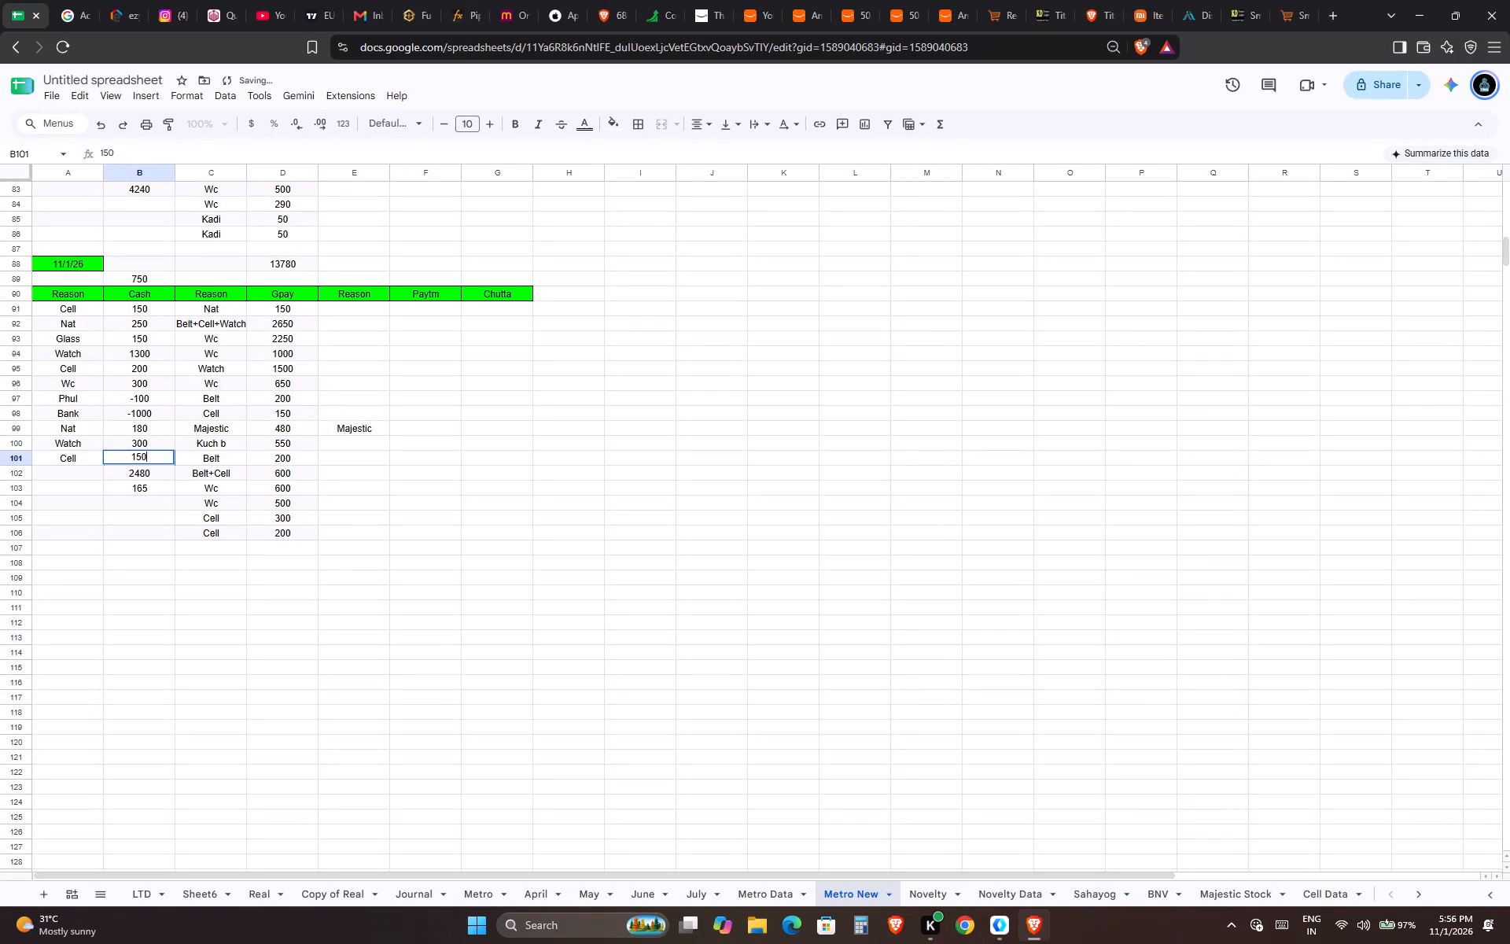
key("Right")
key("Left")
Clear the two total formulas in B102:B103 beneath the 11/1/26 Cash entries and save the sheet.
key("Down")
key("shift+Down")
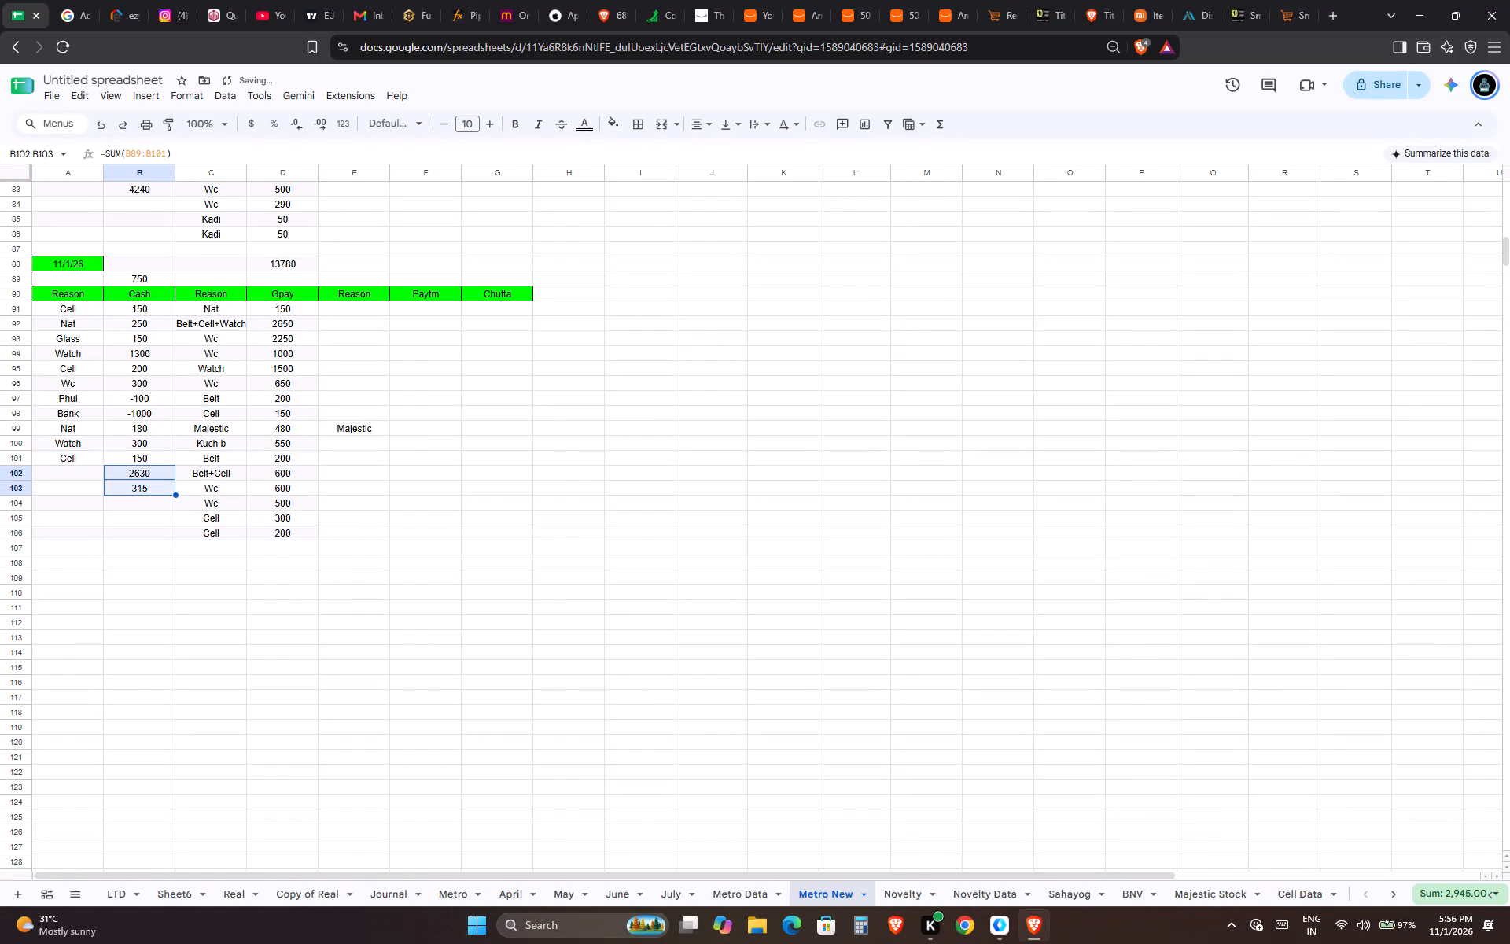
key("BackSpace")
key("Right")
key("Left")
key("ctrl+s")
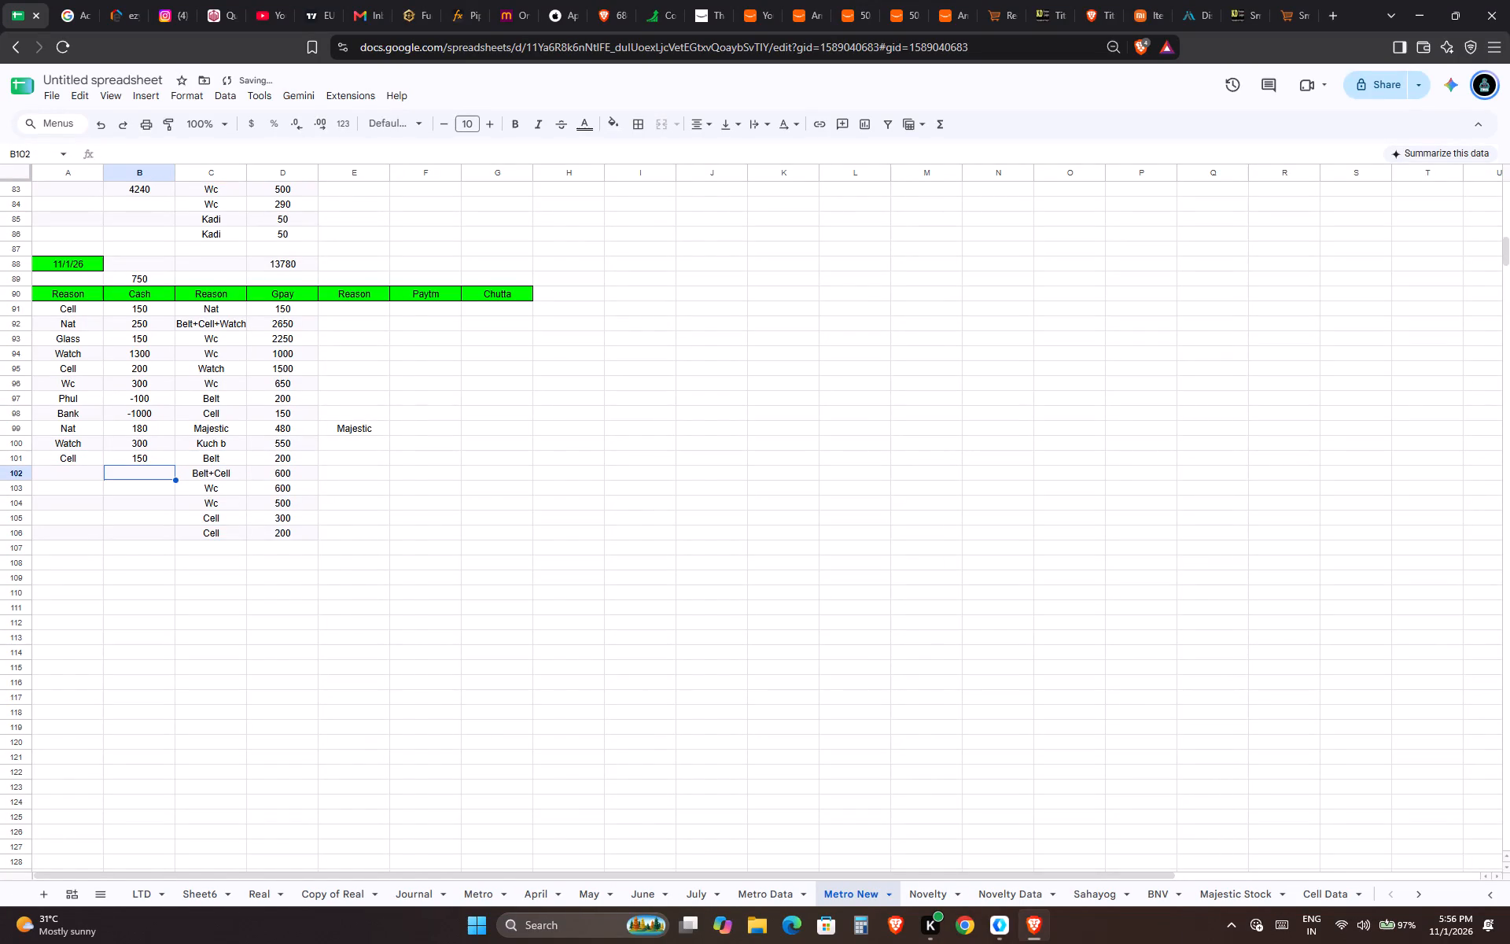
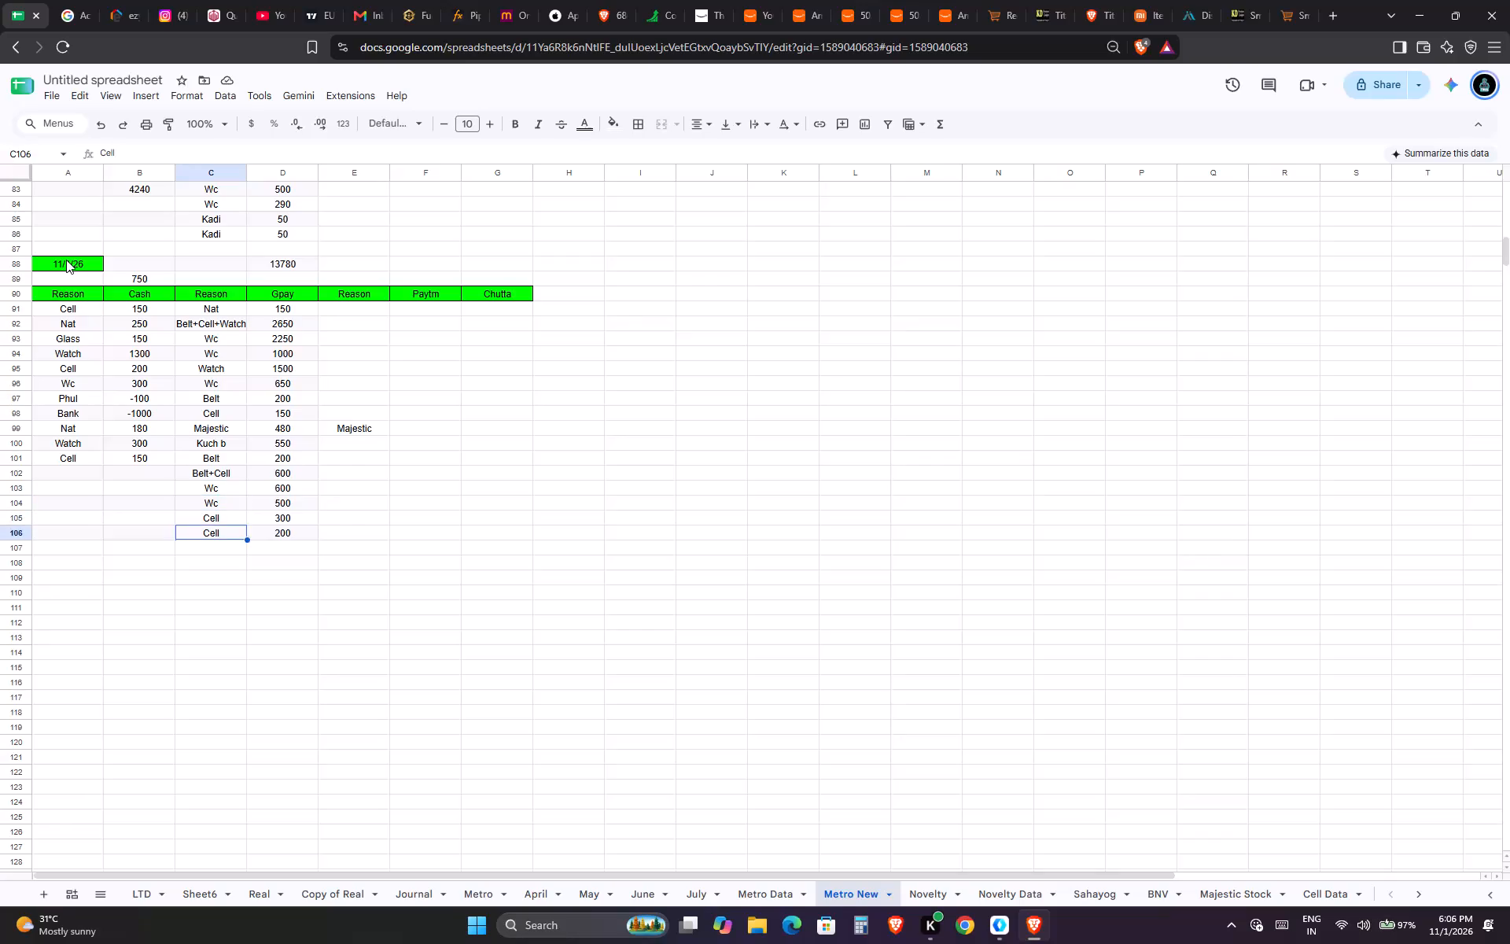
Select the empty Reason cell C107 directly below the last Gpay entry in the 11/1/26 block.
key("Down")
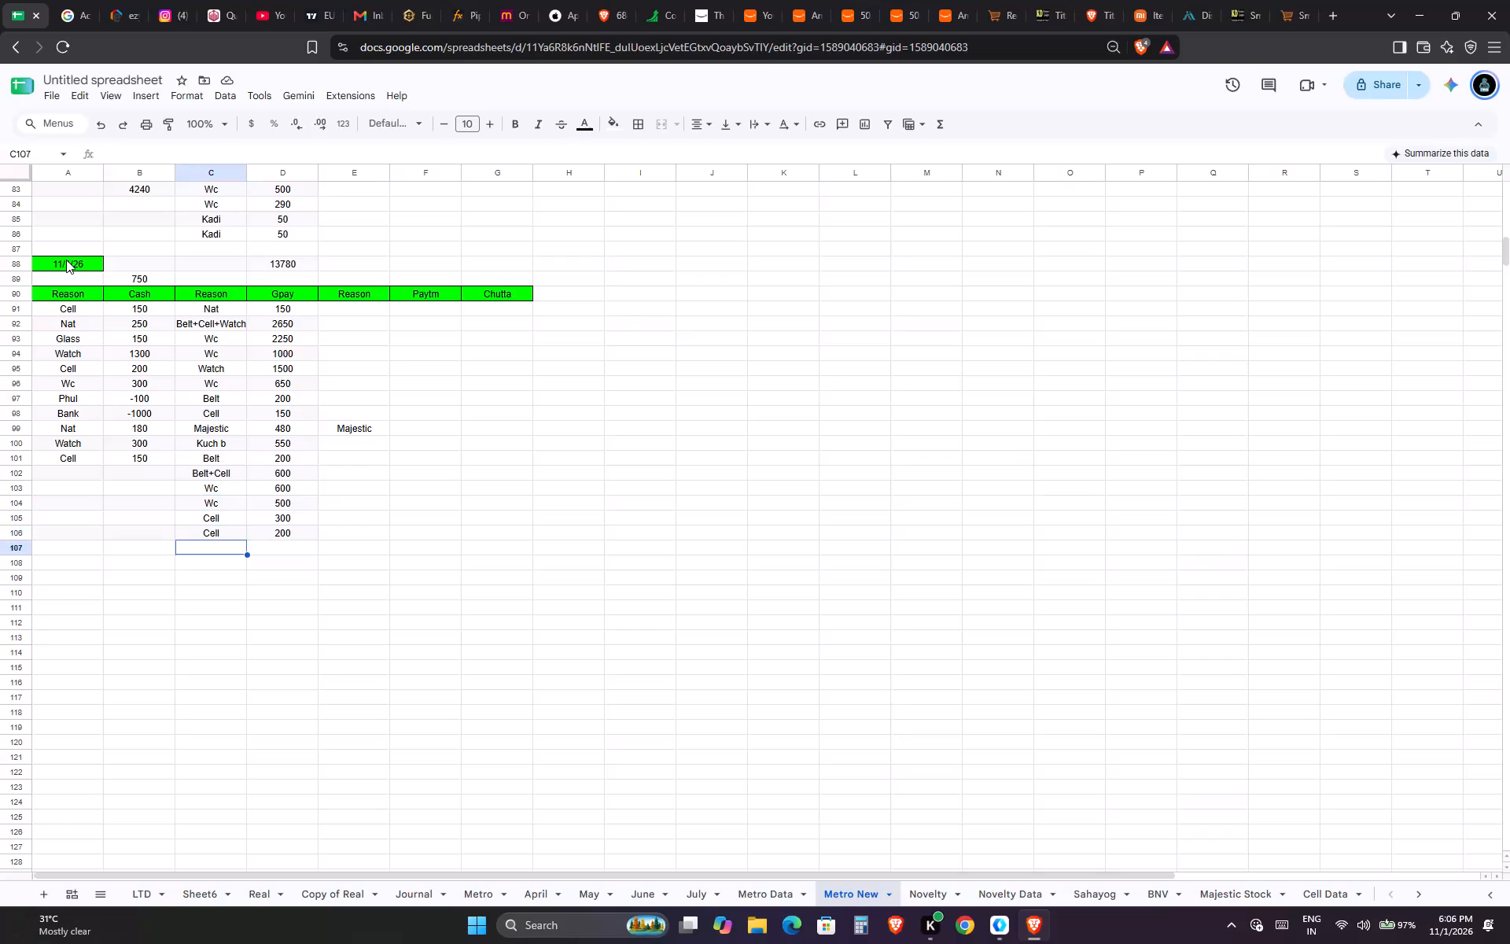
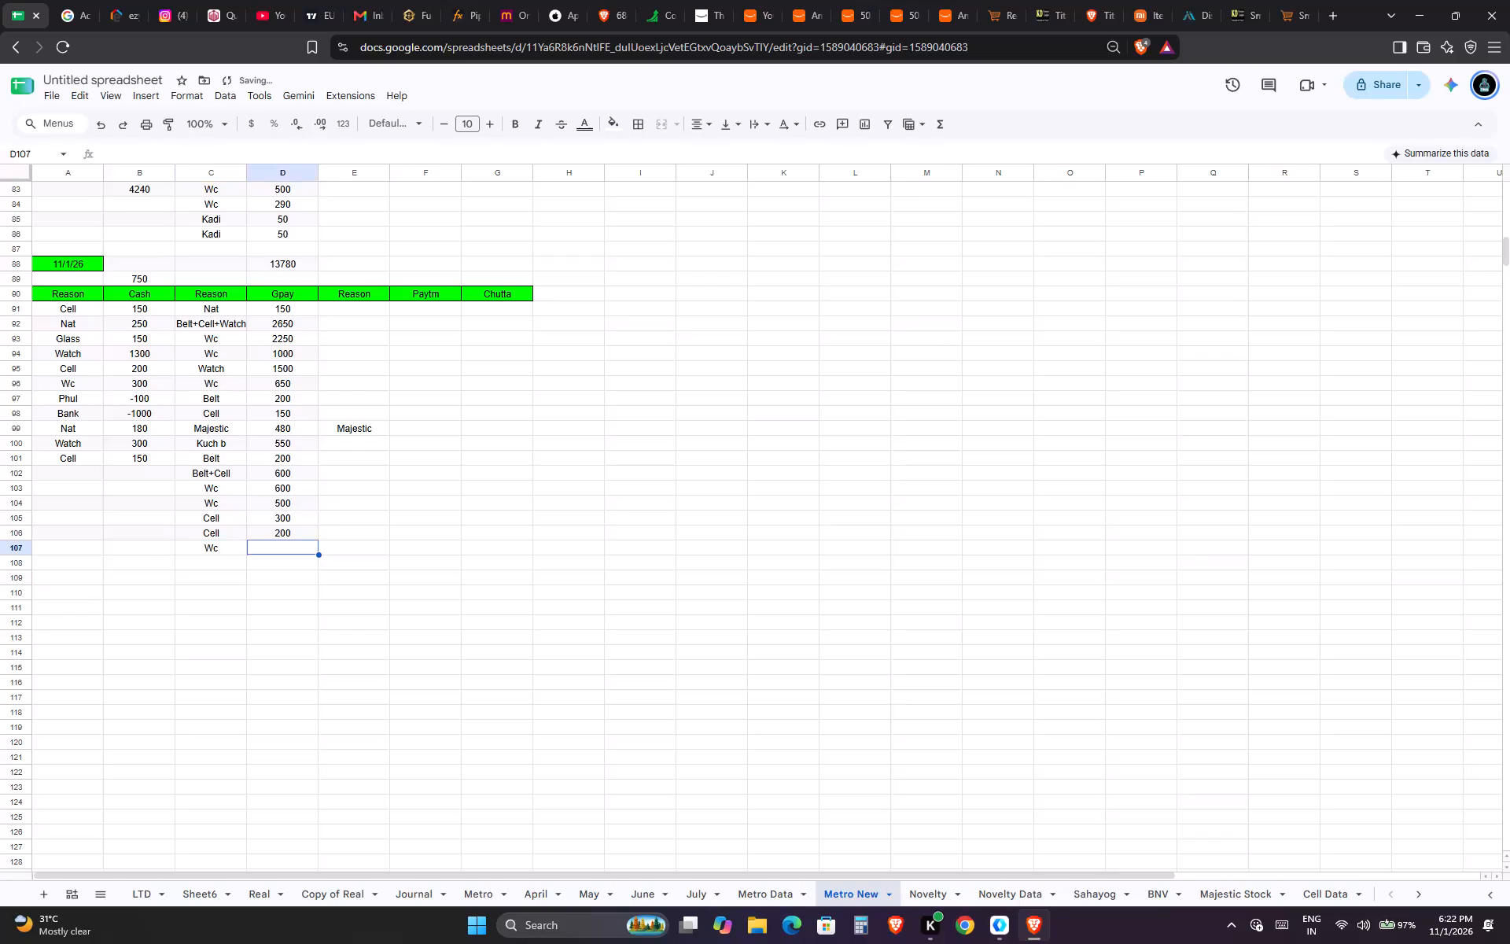
Enter a Gpay amount of 535 for the Wc entry in row 107 of the 11/1/26 block and save.
key("ctrl+Tab")
key("ctrl+shift+Tab")
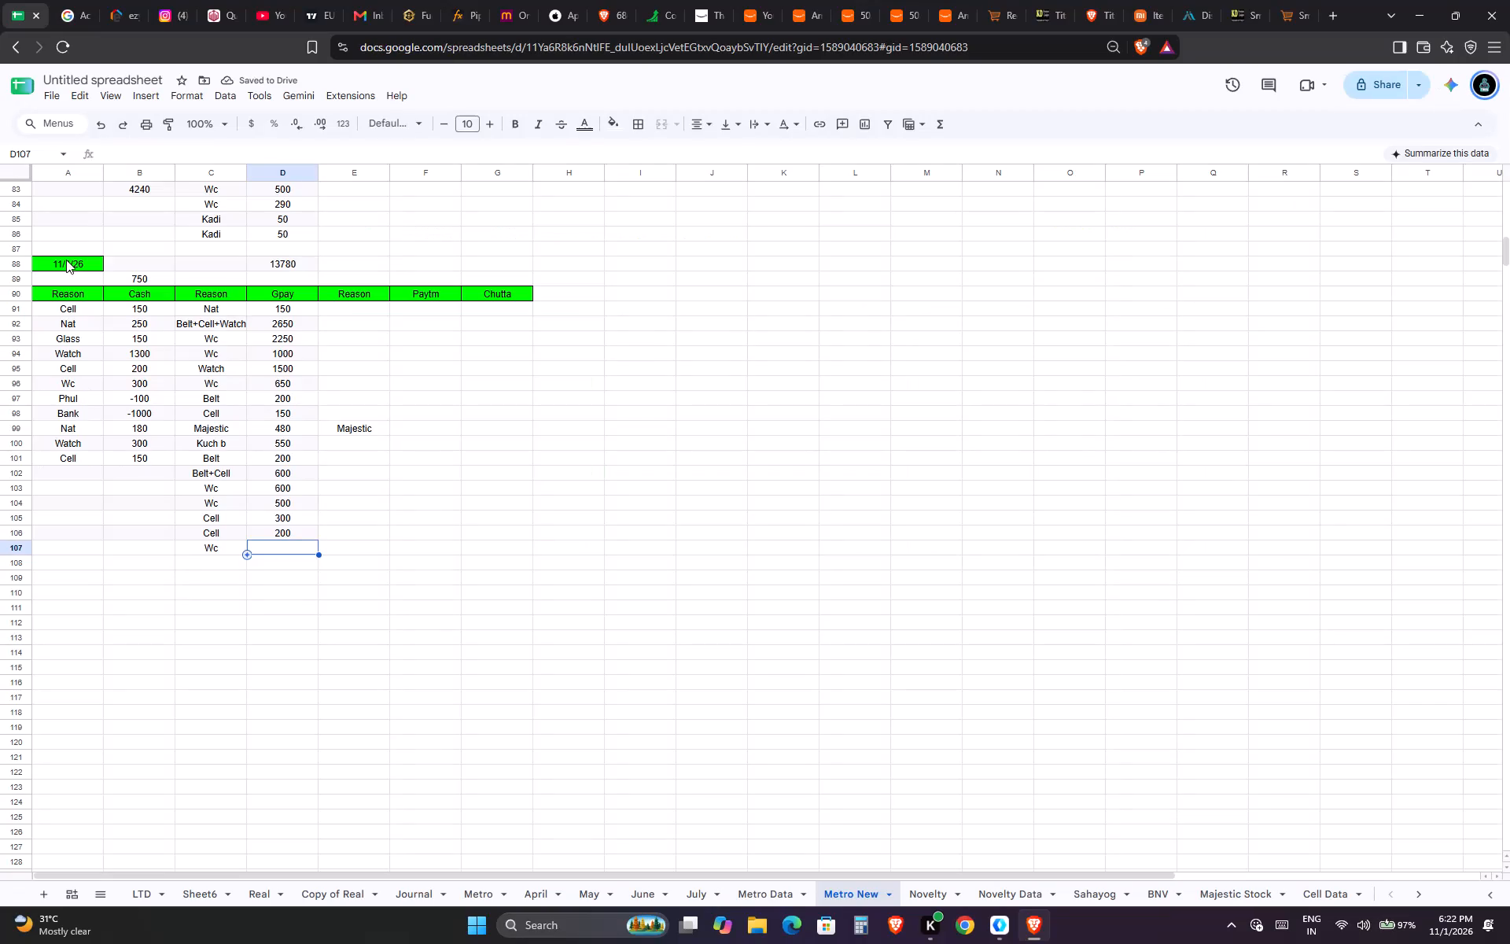
type("535")
key("Return")
key("ctrl+s")
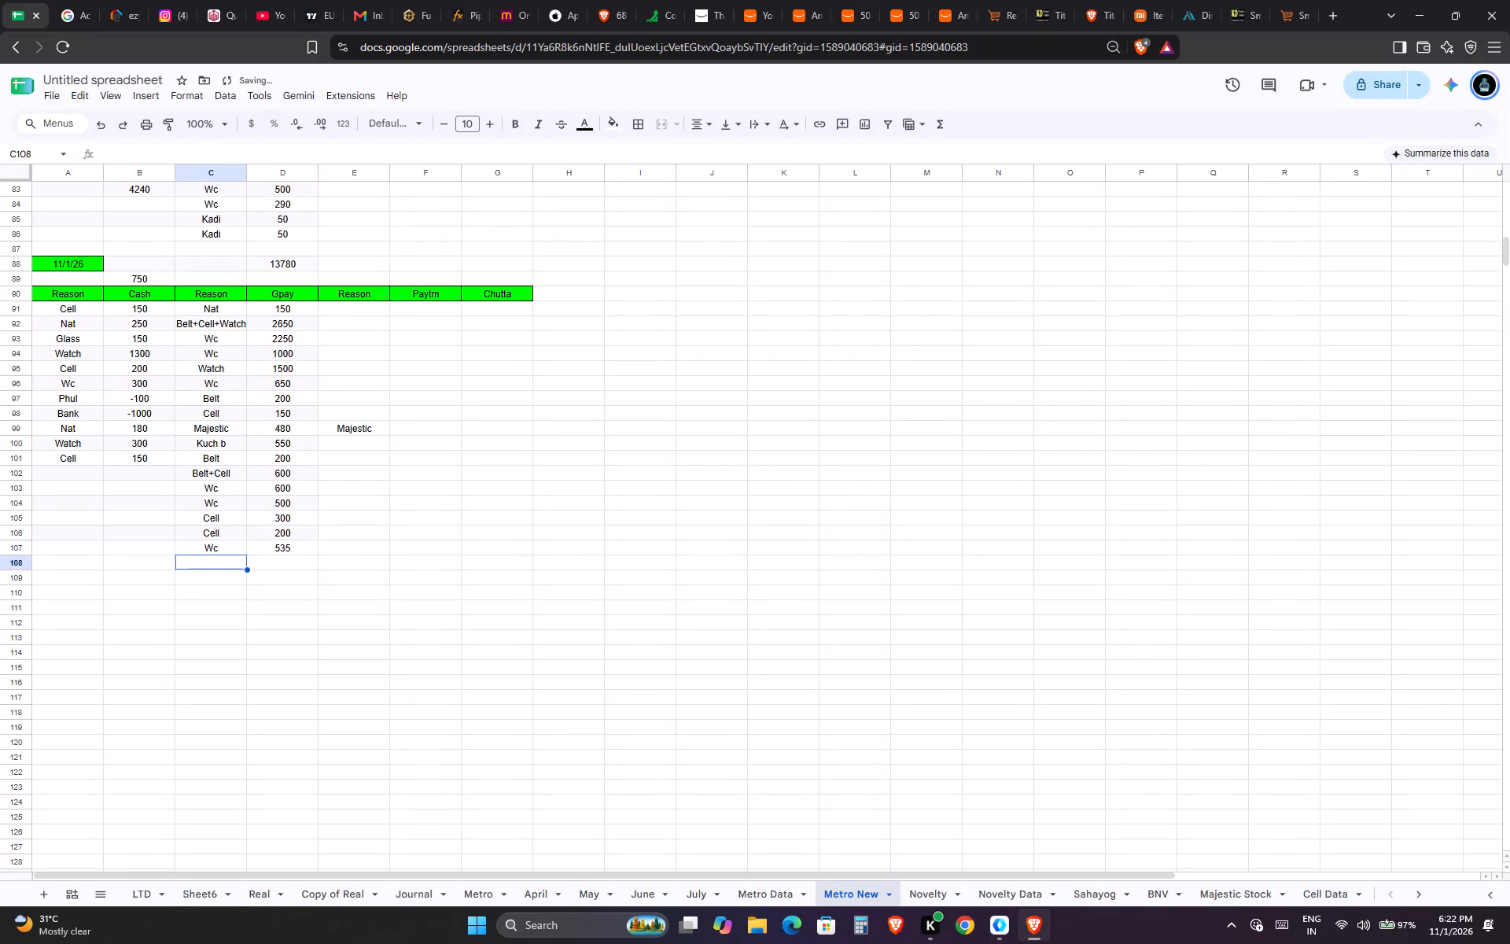
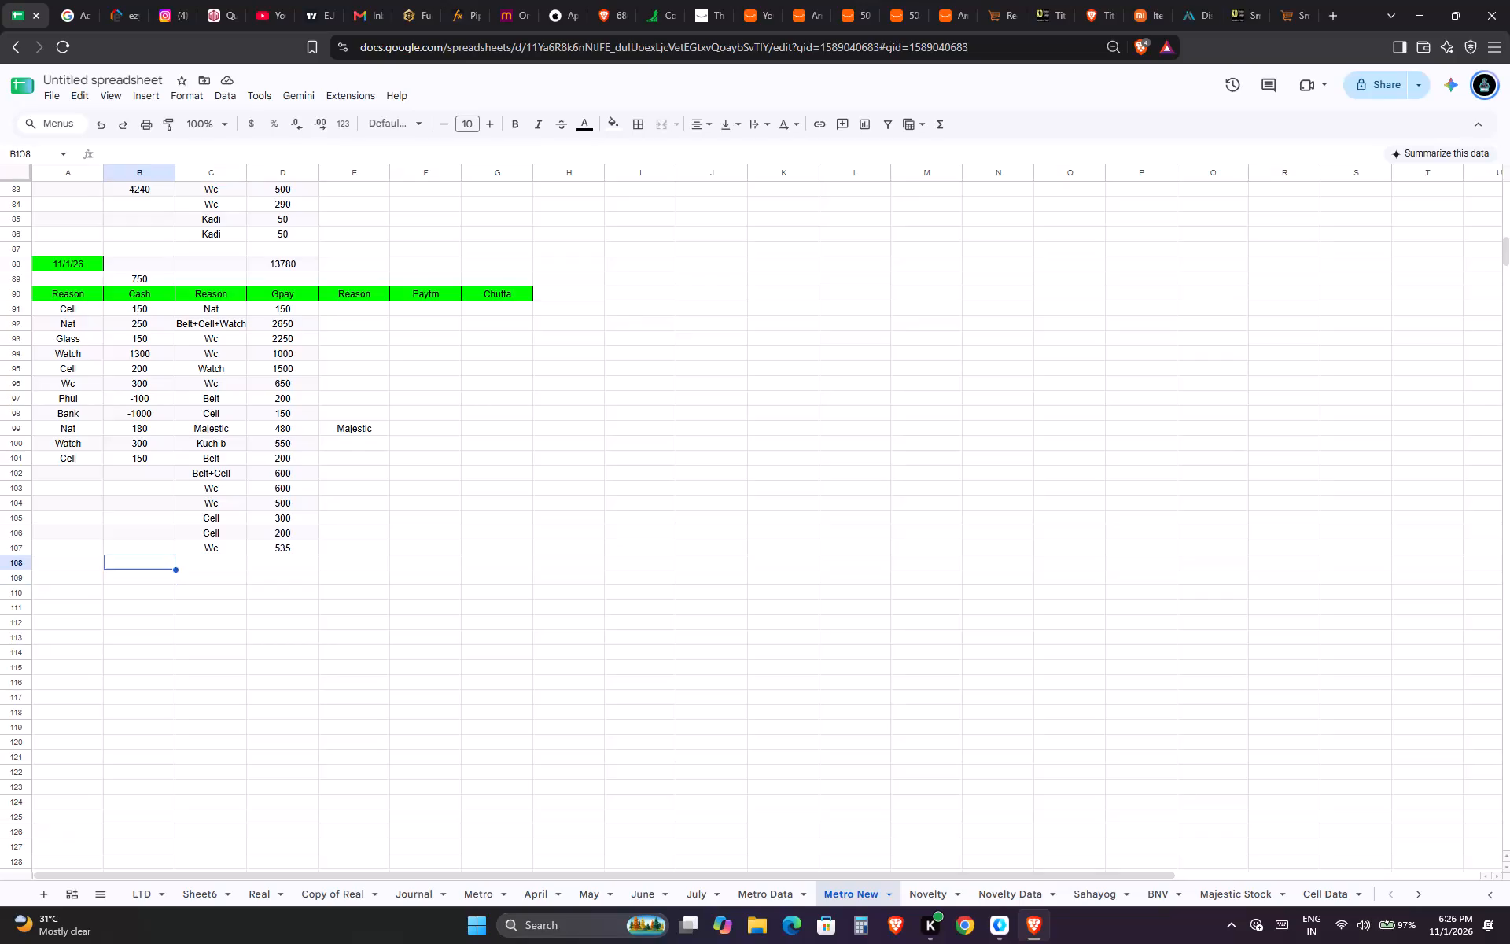
Add a Snacks entry with a Cash amount of -64 in row 102 of the 11/1/26 block.
key("Up")
key("Up")
key("Up")
key("Up")
key("Up")
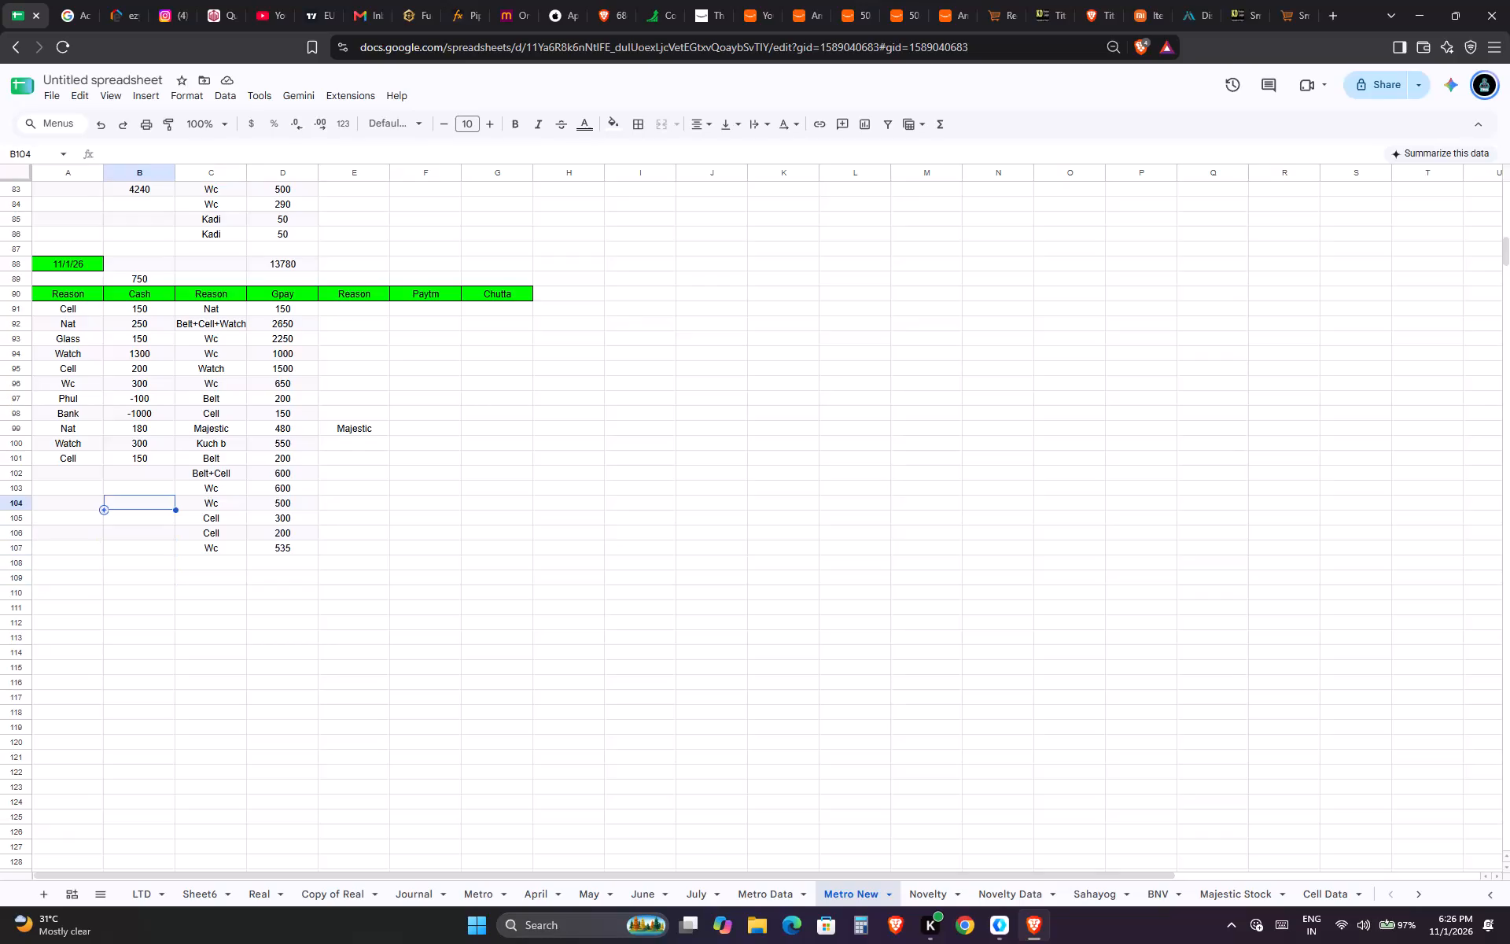
key("Up")
type("-64")
key("Left")
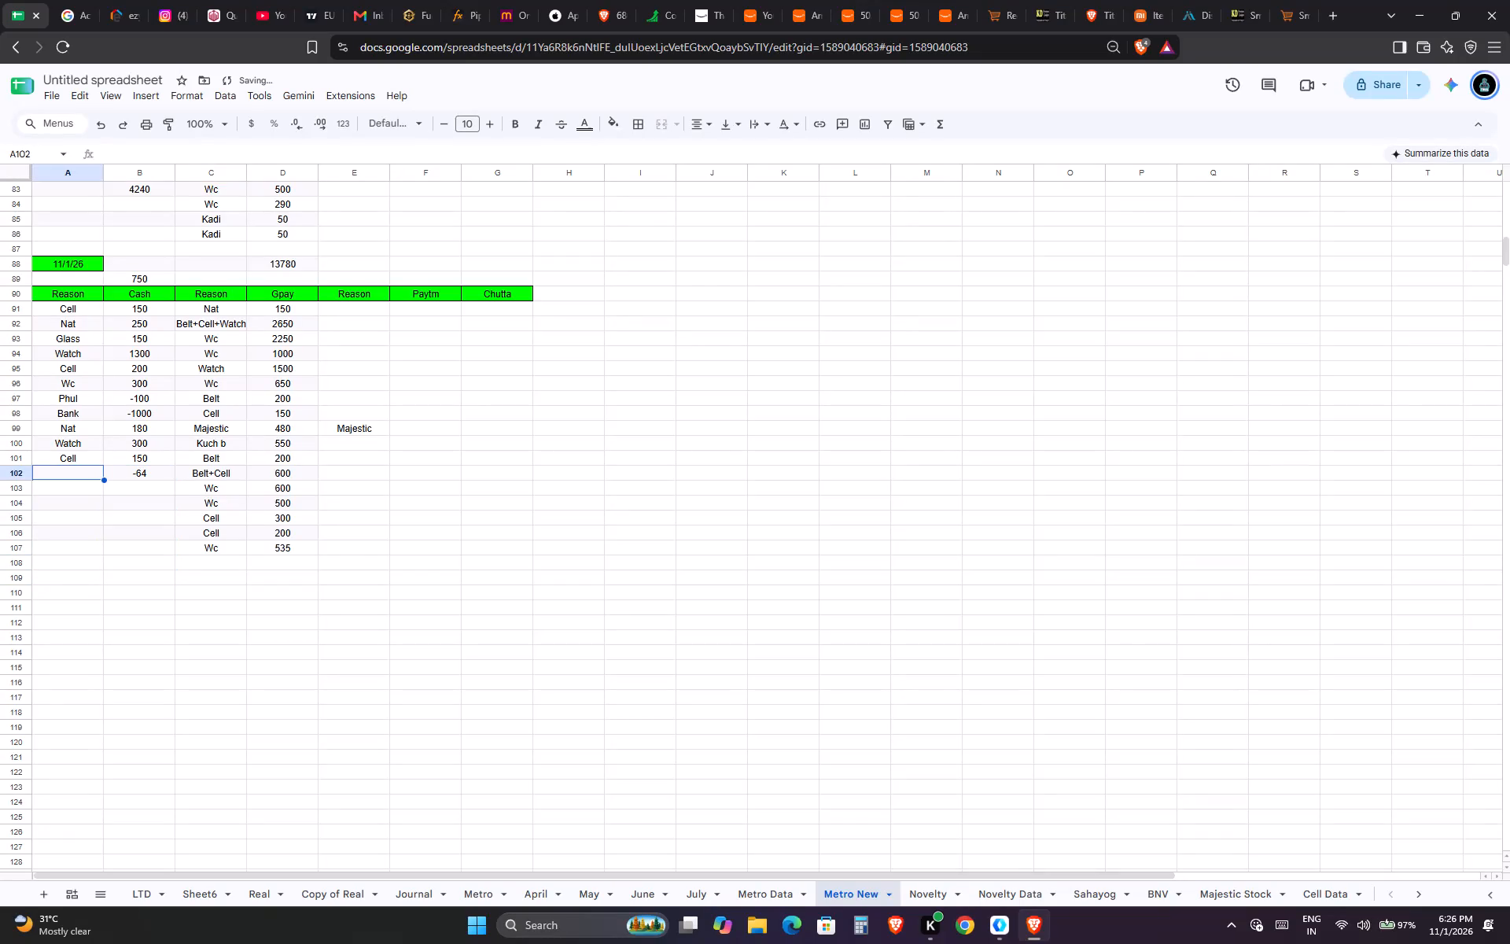
type("Sna")
key("space")
key("BackSpace")
type("cks")
key("Right")
key("Left")
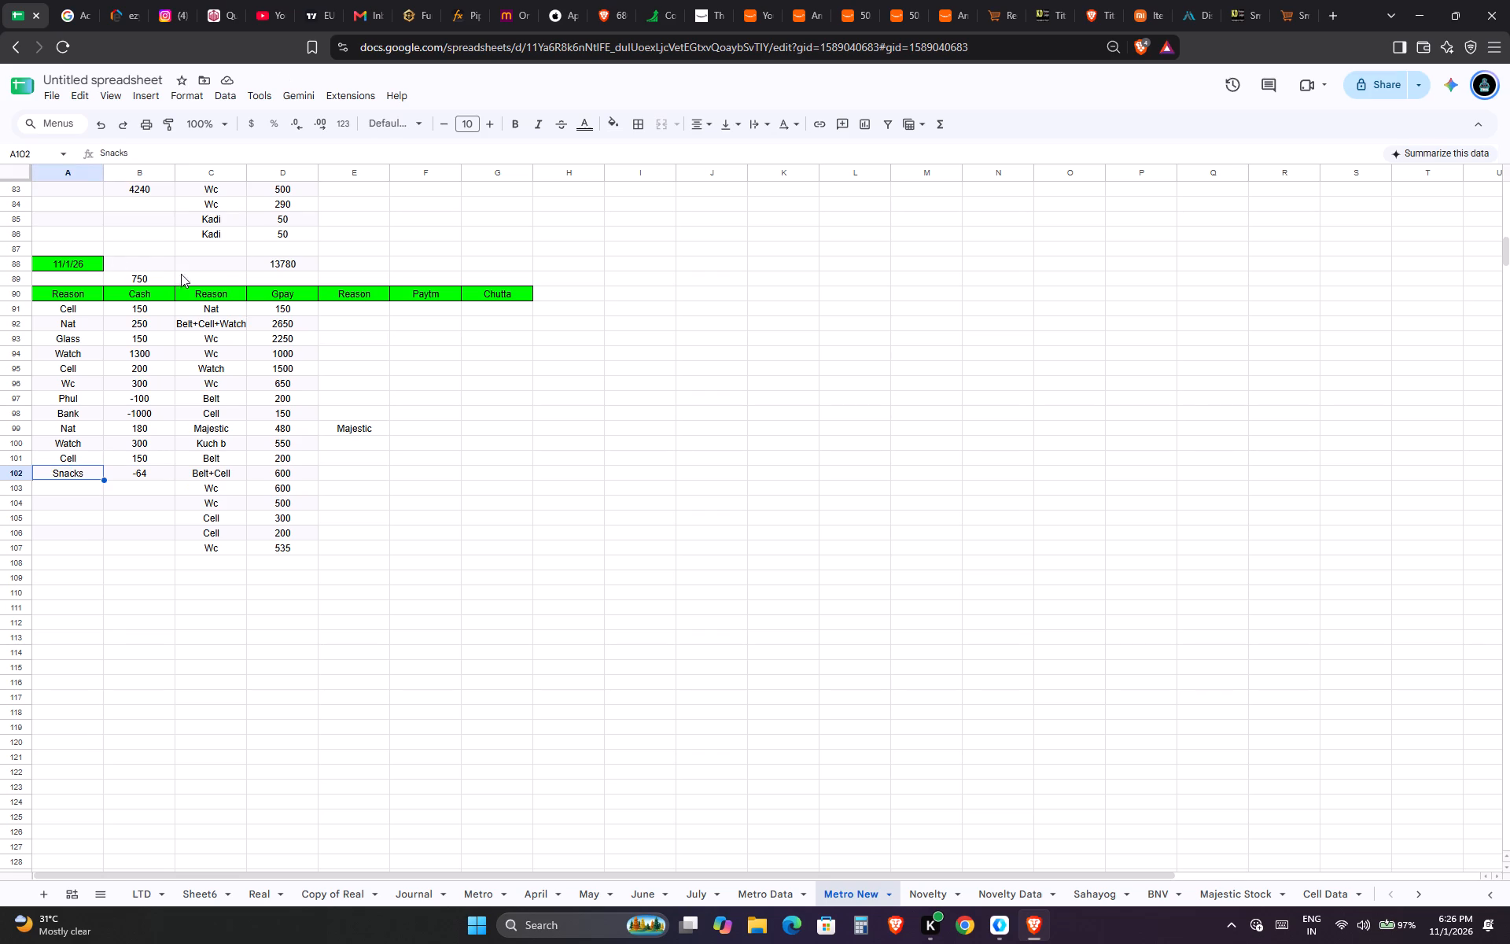
Switch to the CP ezyKam+ playback page and reload it to reconnect the shop camera feeds.
key("ctrl+Tab")
key("ctrl+Tab")
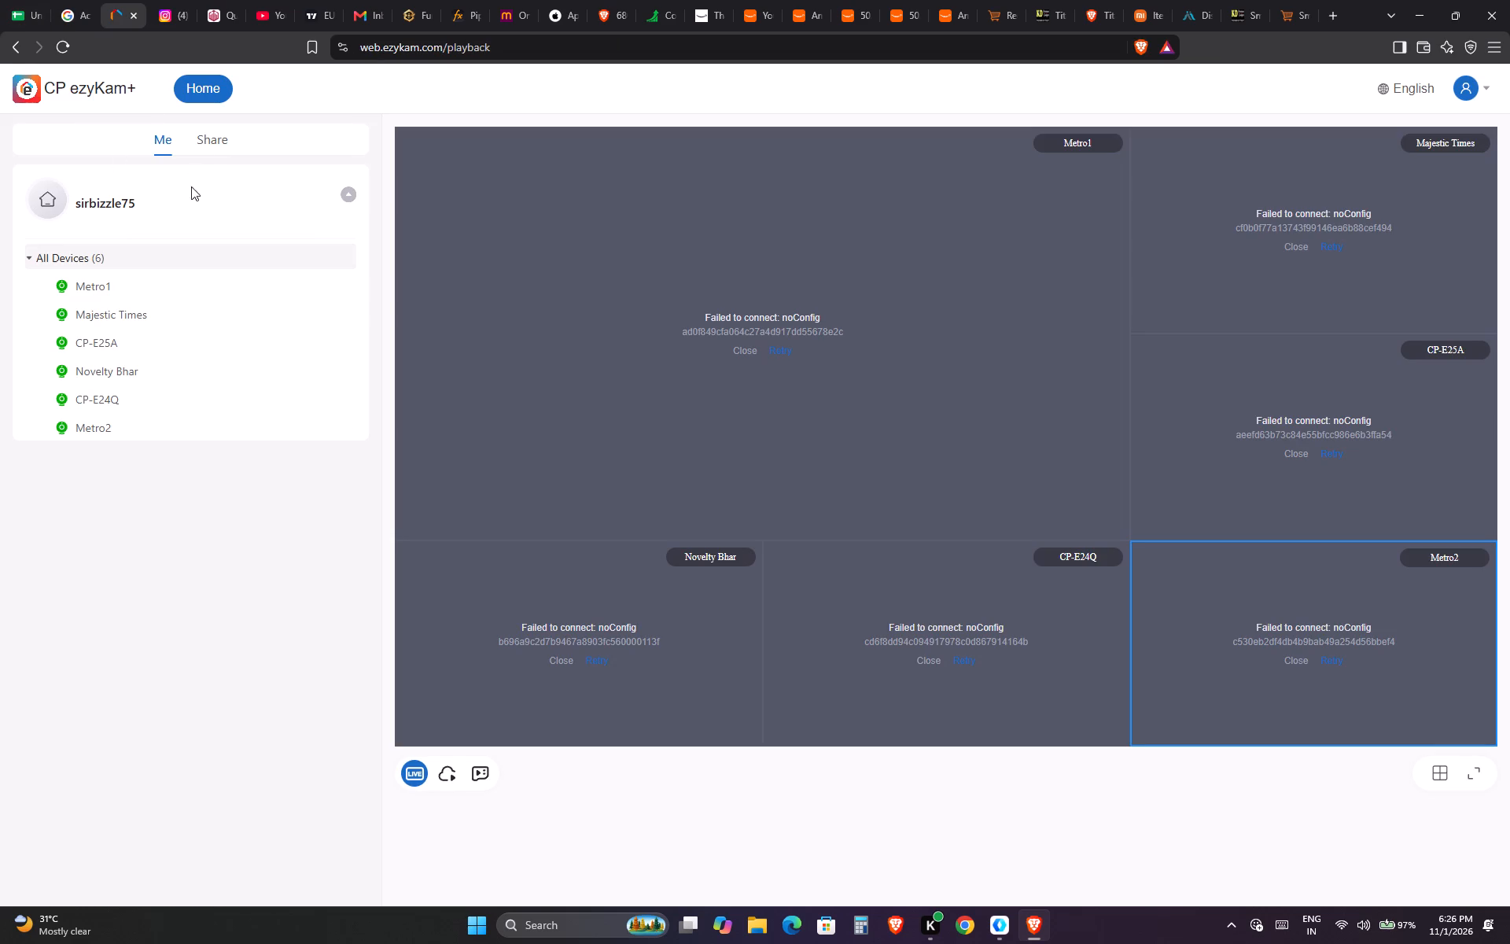
left_click(61, 50)
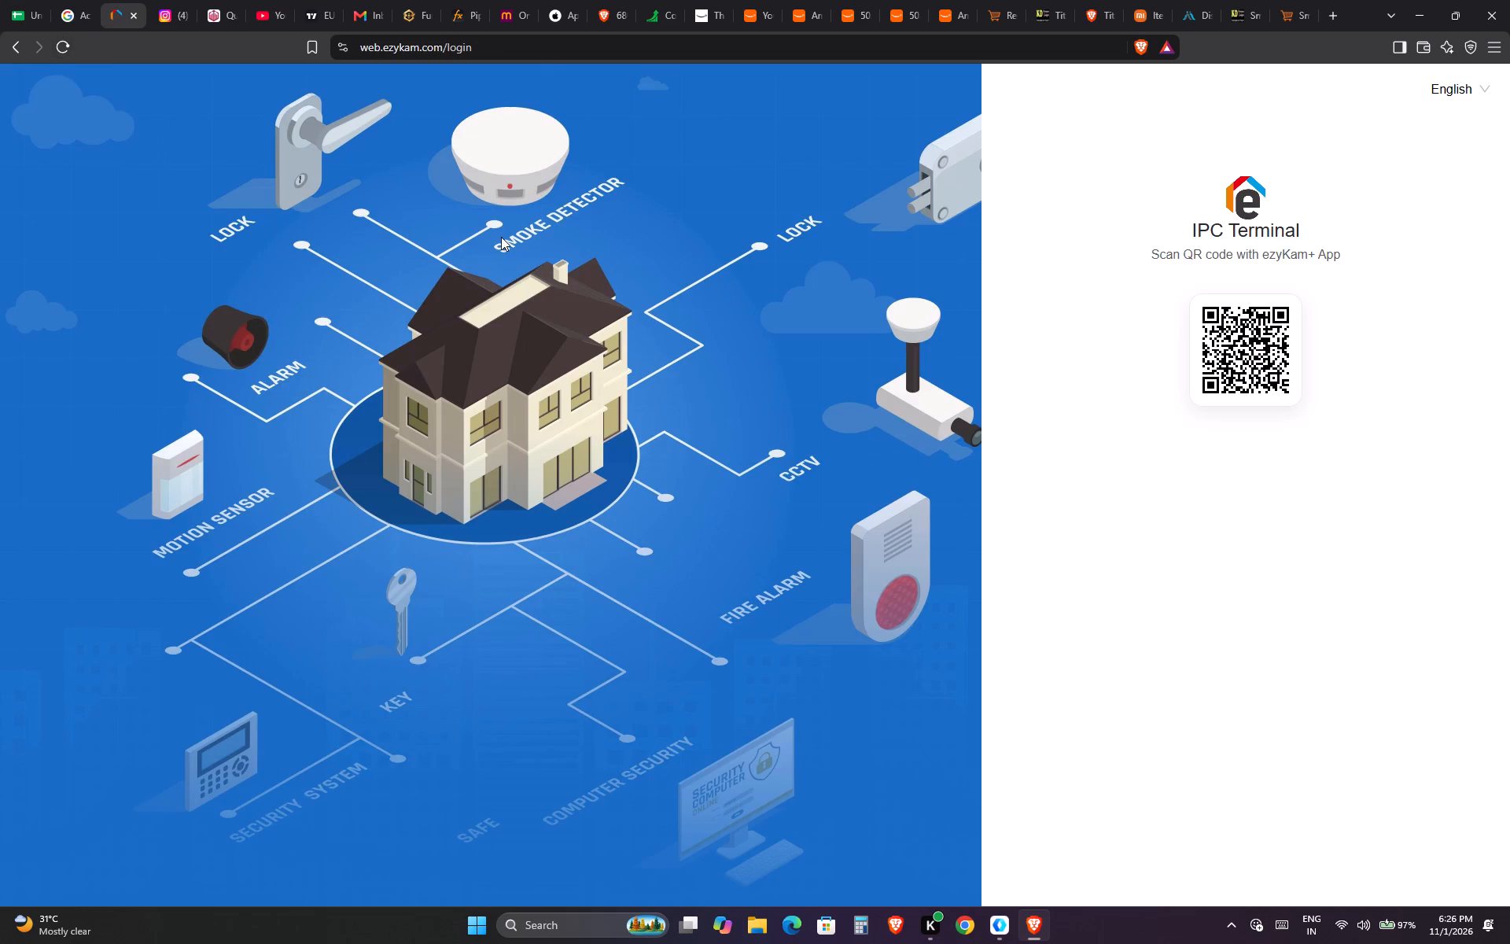